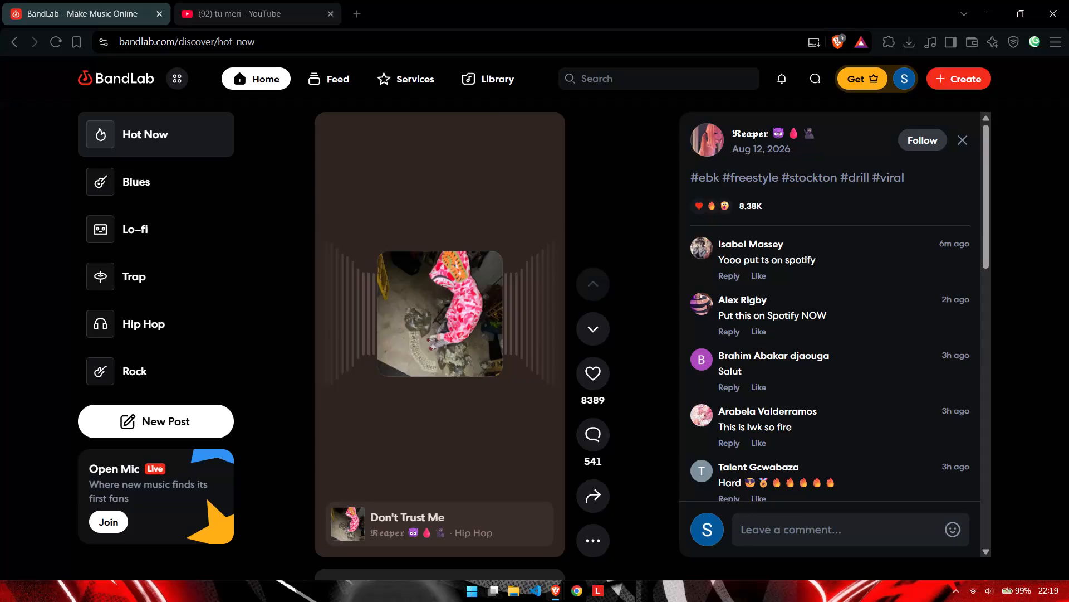
Create a new empty project.
left_click(974, 77)
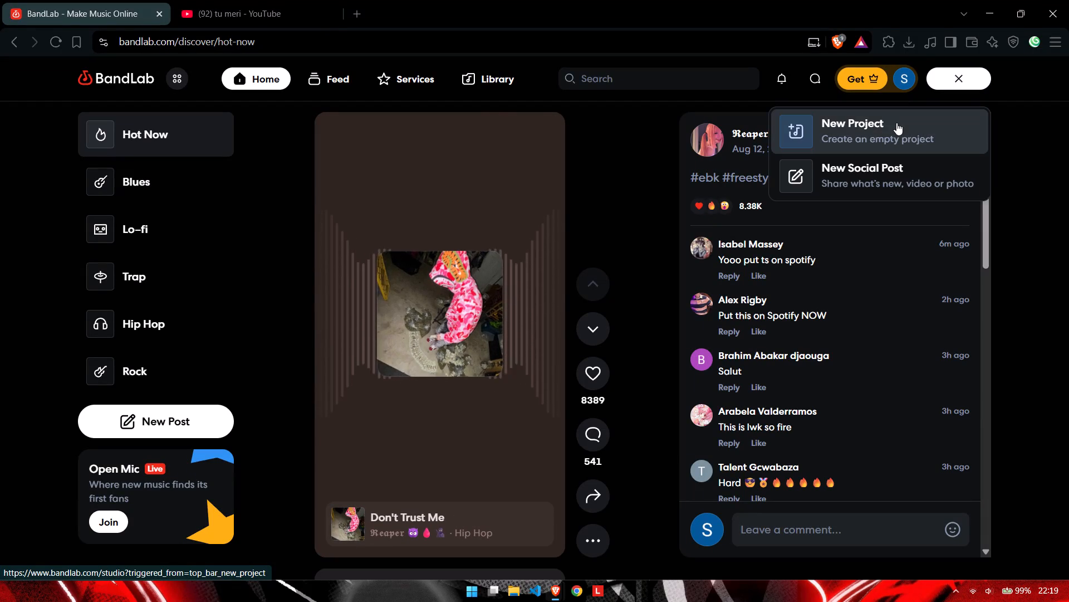
left_click(896, 123)
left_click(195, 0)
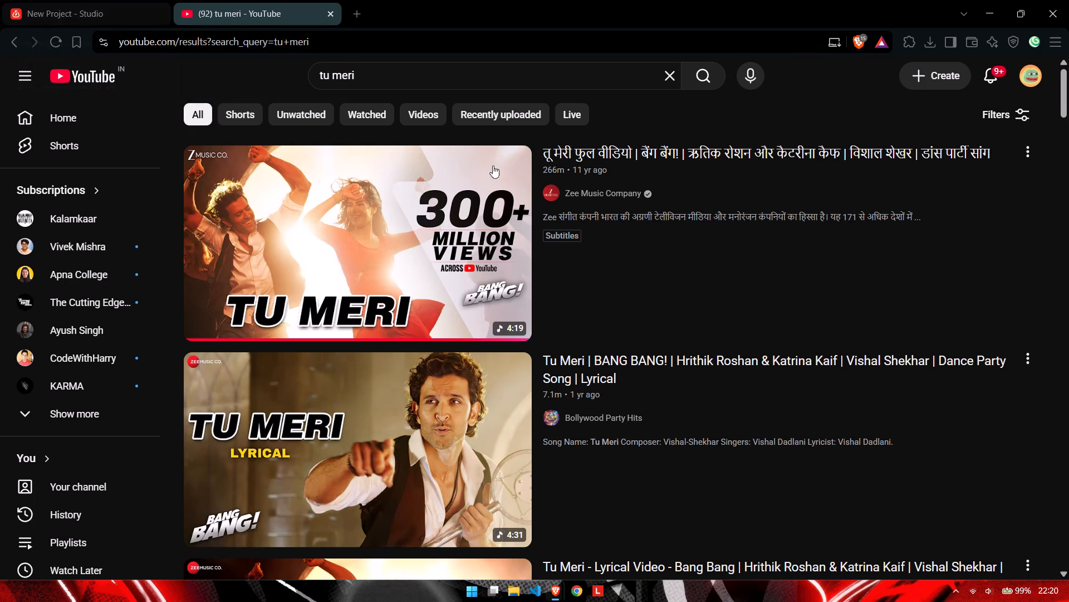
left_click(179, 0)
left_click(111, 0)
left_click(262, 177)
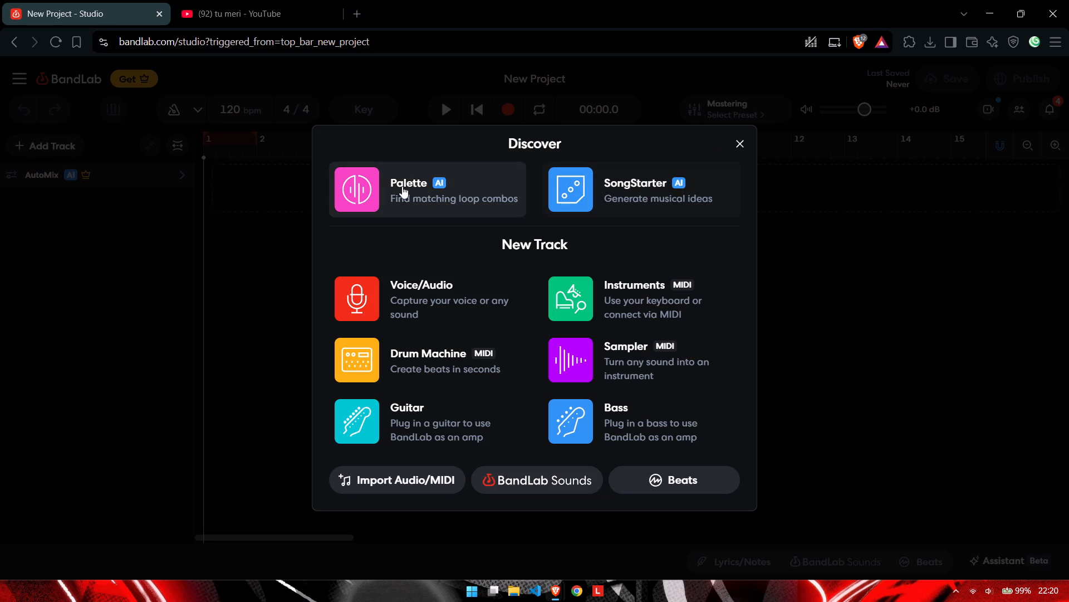
Import the audio file "Leke pehla pehla pyar remix-HQdhamaal" from the Downloads folder into the new project.
left_click(389, 483)
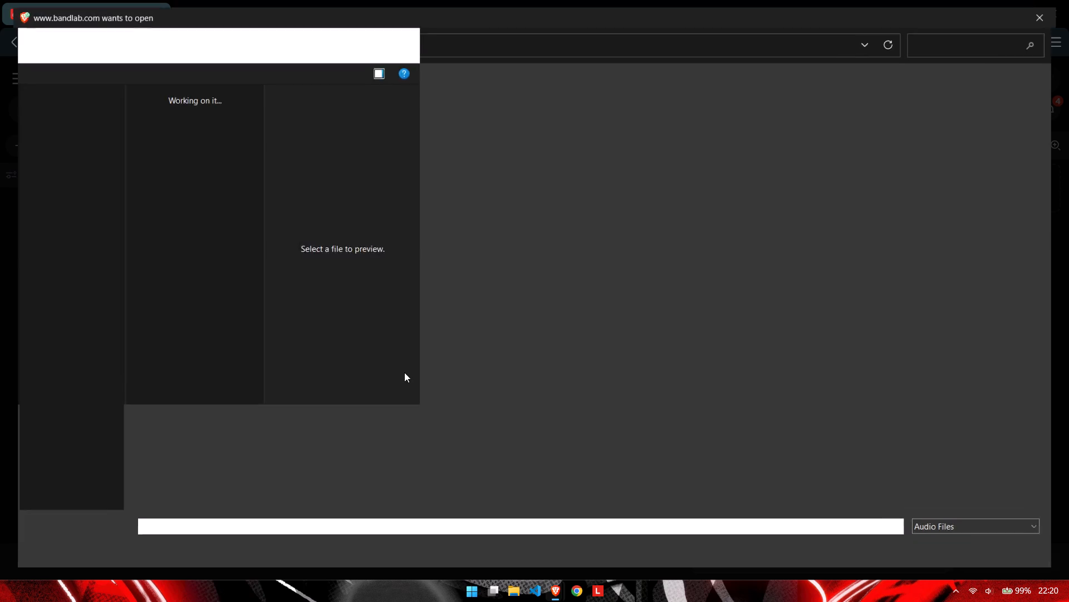
left_click(77, 186)
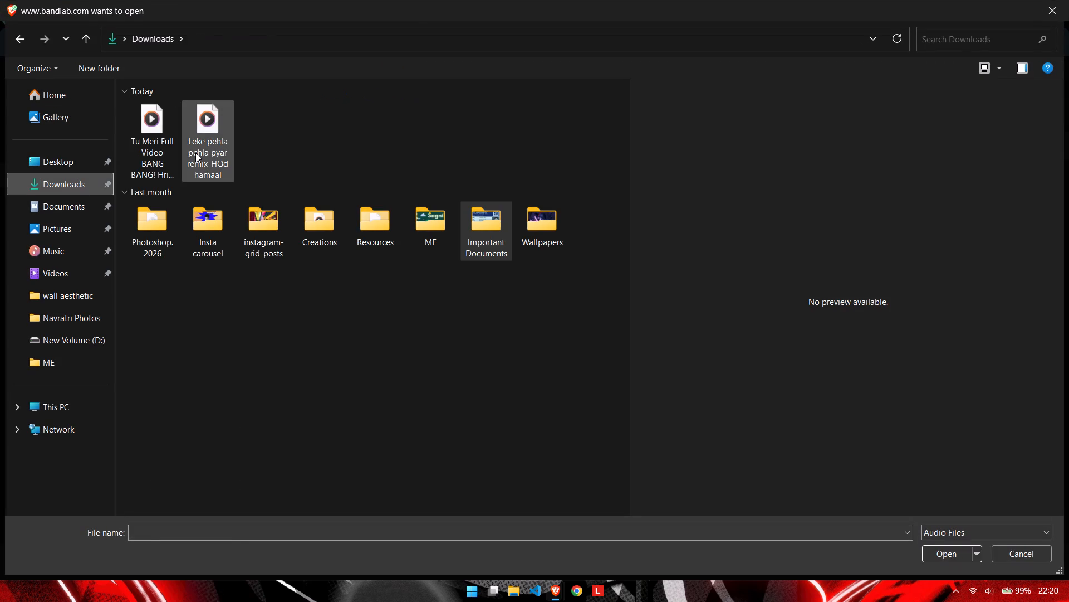
left_click(195, 153)
left_click(160, 158, "ctrl")
left_click(199, 158)
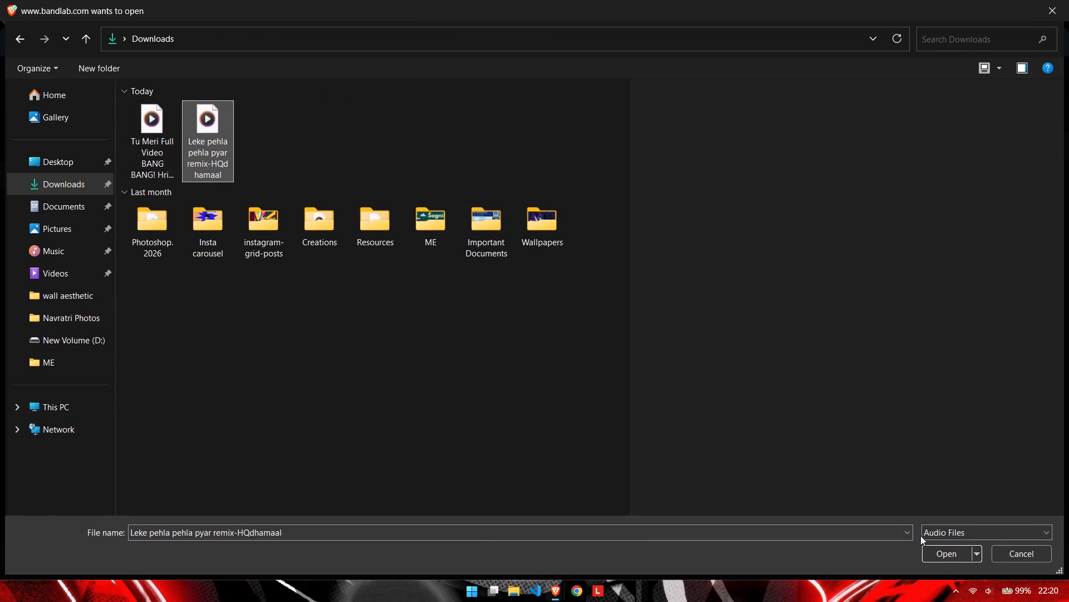
left_click(931, 543)
left_click(939, 552)
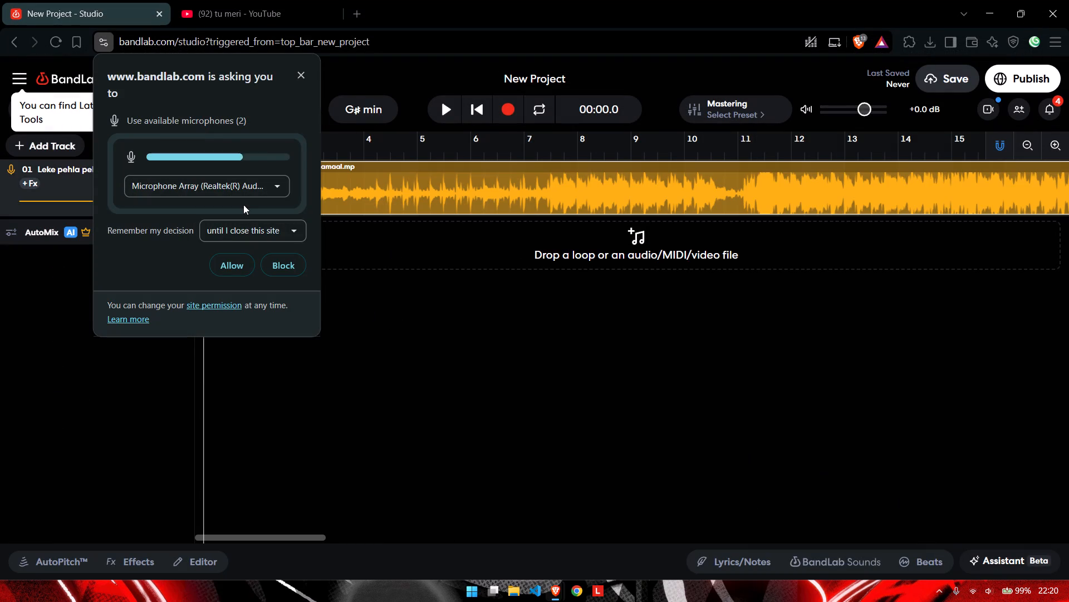
Block the site's microphone access and dismiss the microphone access notice.
left_click(280, 272)
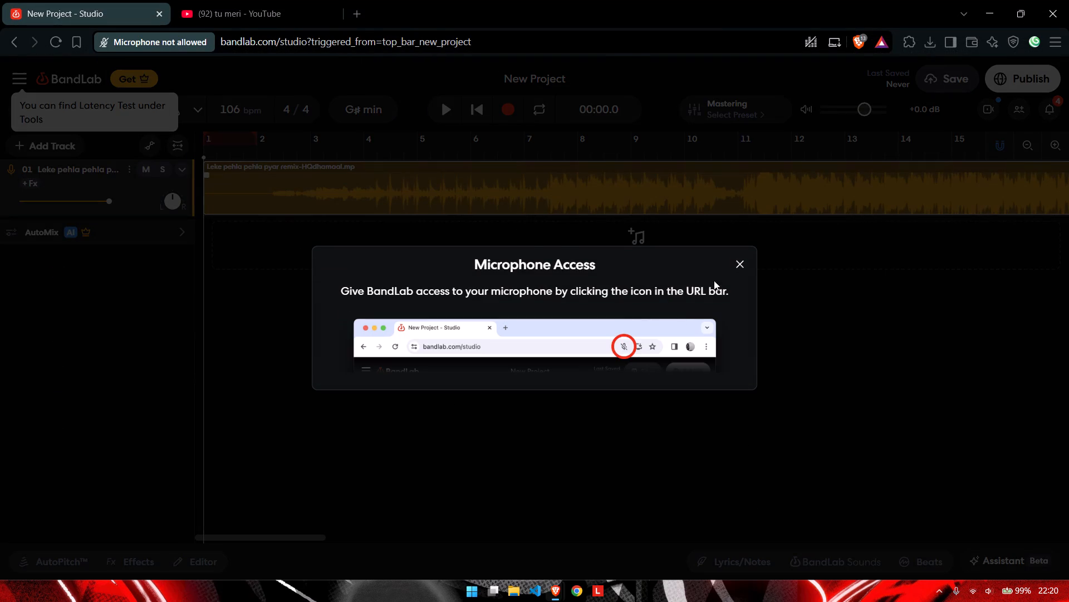
left_click(738, 256)
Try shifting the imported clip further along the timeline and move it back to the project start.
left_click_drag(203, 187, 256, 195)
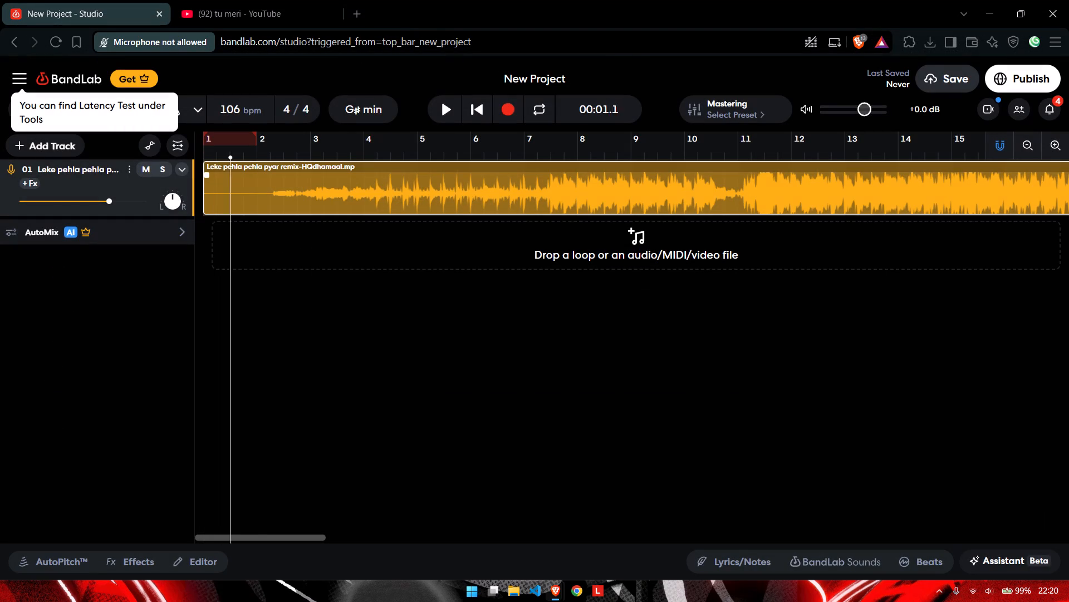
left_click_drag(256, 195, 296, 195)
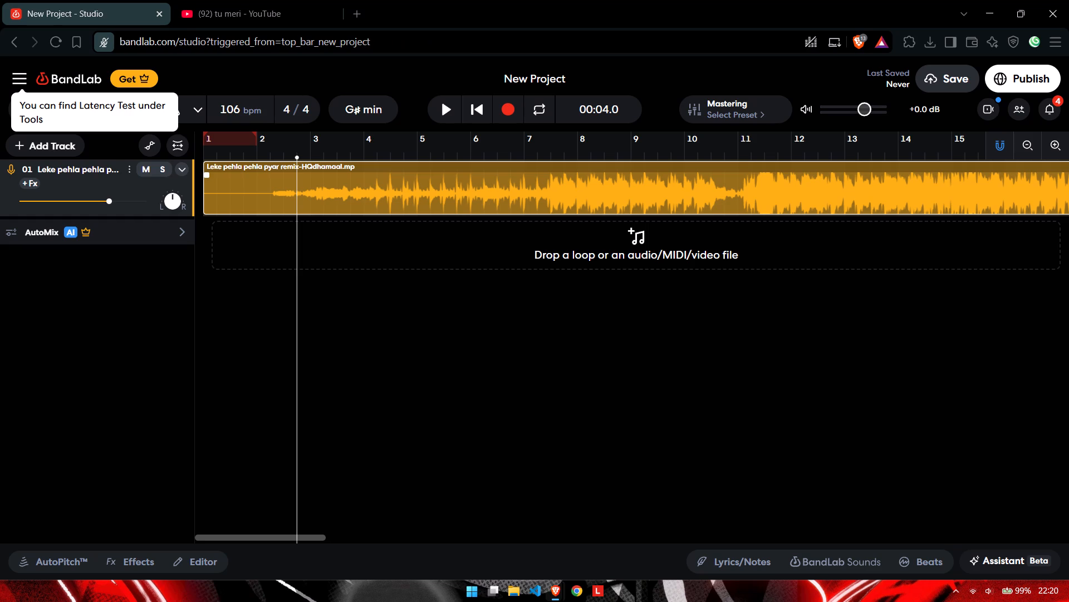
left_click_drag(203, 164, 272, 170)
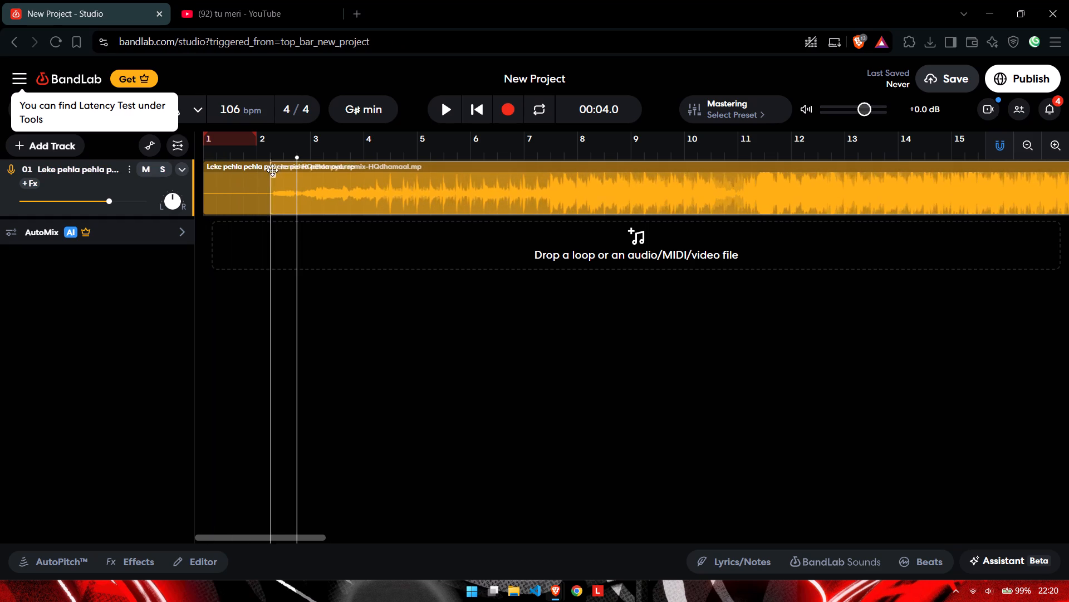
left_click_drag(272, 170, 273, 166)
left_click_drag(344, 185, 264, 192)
Play the imported track to listen to it.
left_click(471, 108)
left_click(458, 107)
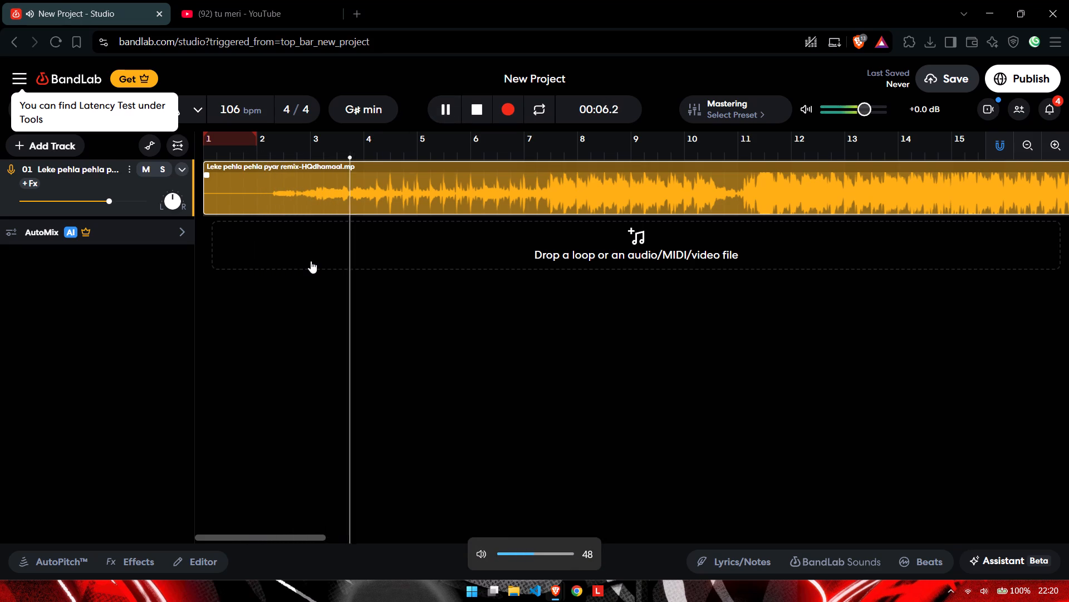
Open the Nahimic audio app, switch off its audio effects and minimise its window.
left_click(468, 588)
key("n")
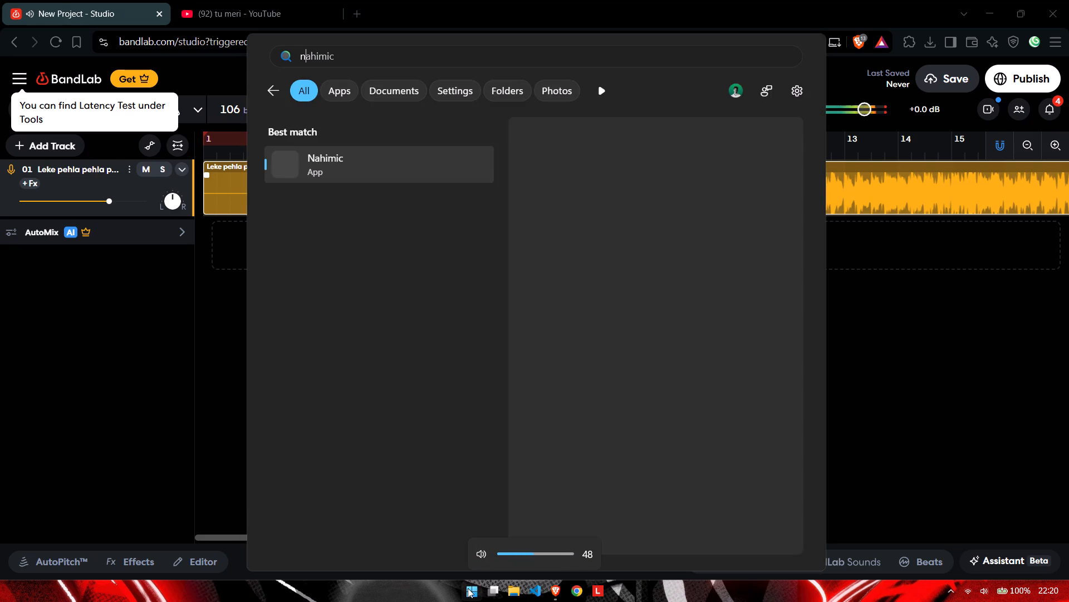
key("Return")
left_click(358, 133)
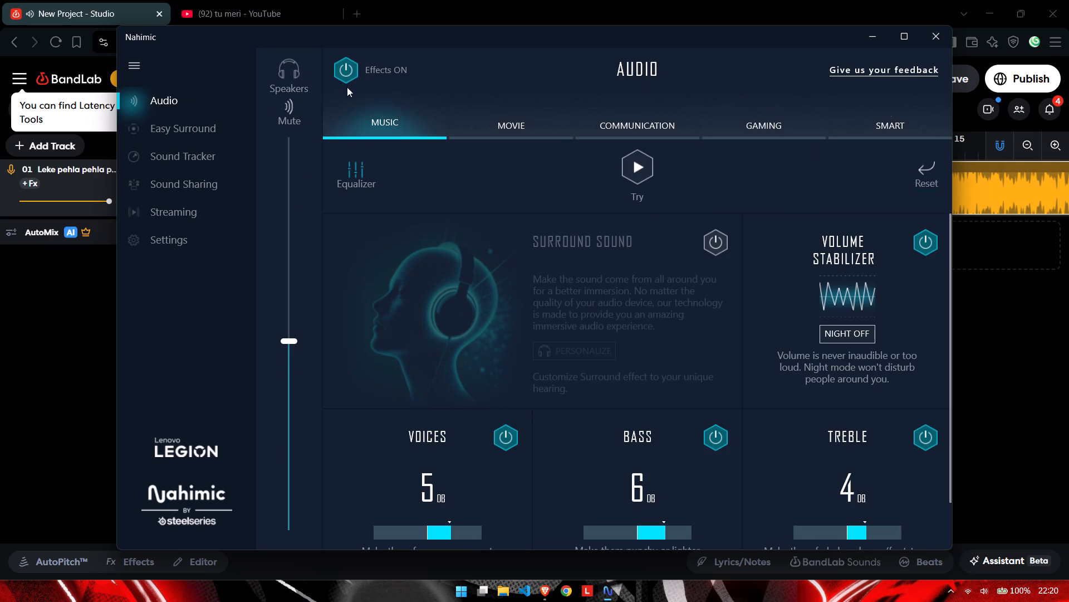
left_click(342, 77)
left_click(856, 43)
left_click(867, 40)
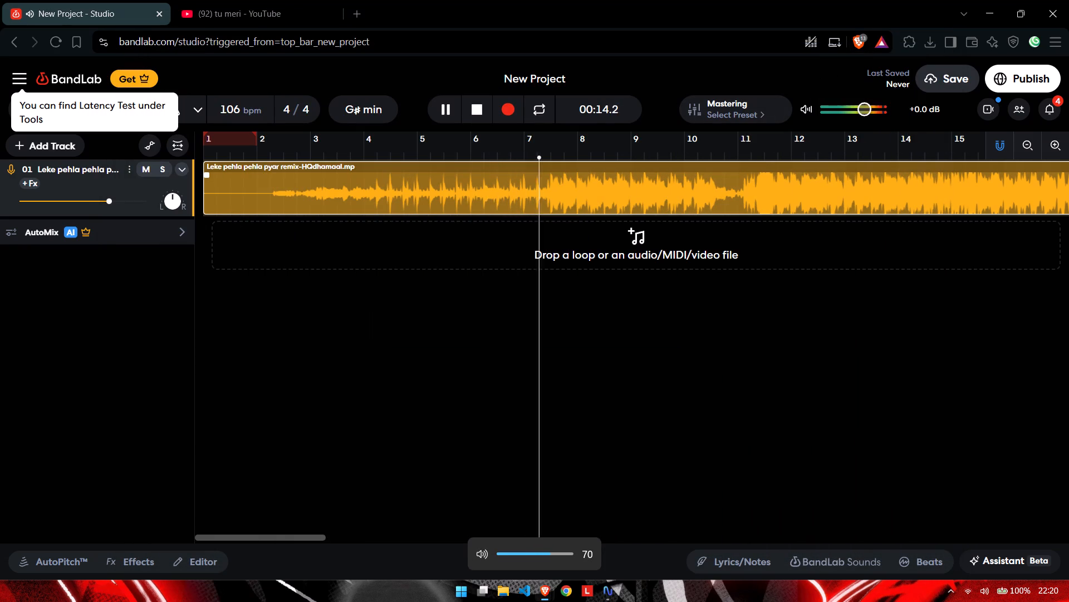
Audition the track around bar 11, pause playback and slice the clip at about 22.6 seconds, in the quiet break.
left_click(668, 172)
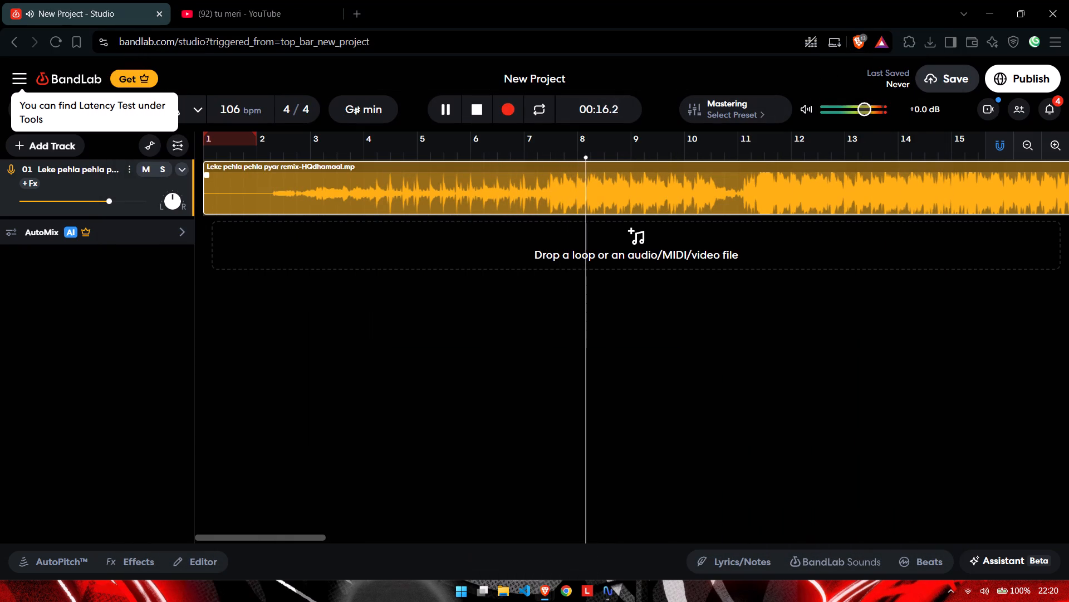
left_click(694, 182)
left_click_drag(602, 162, 762, 174)
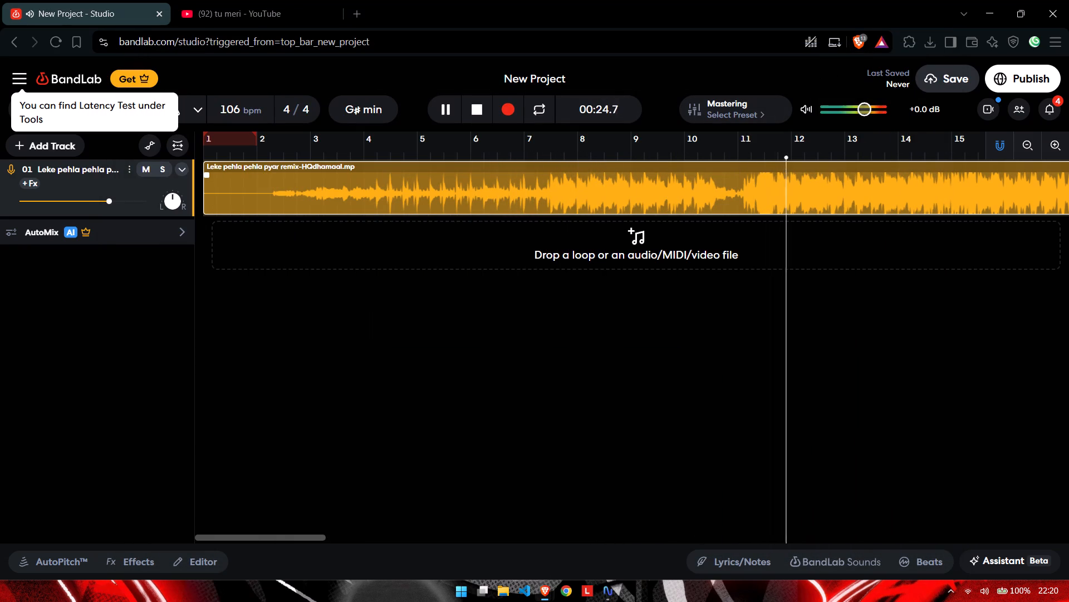
left_click(730, 161)
left_click(724, 157)
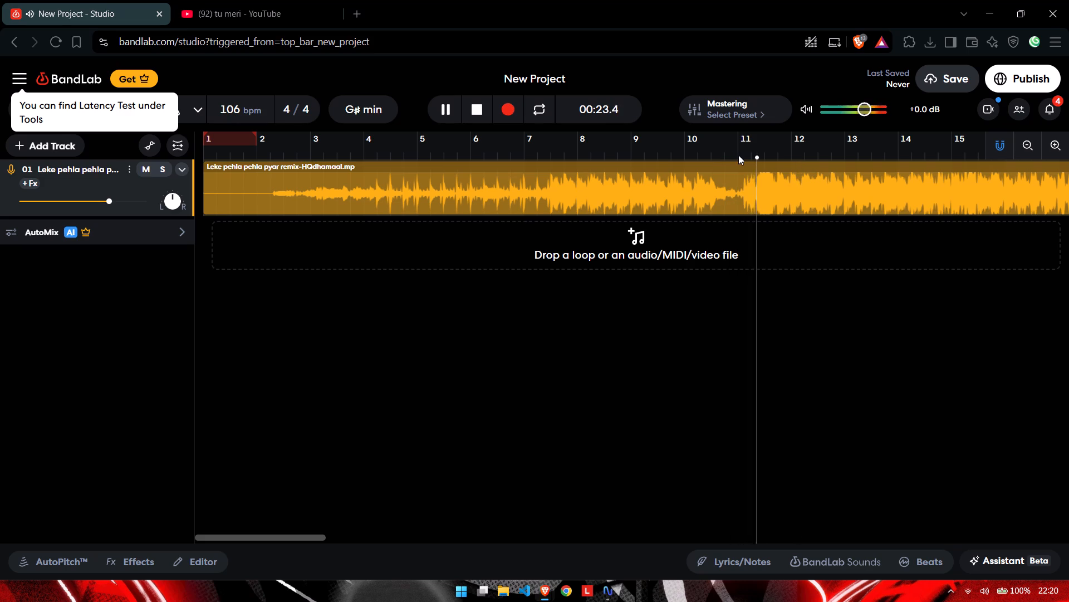
left_click(725, 151)
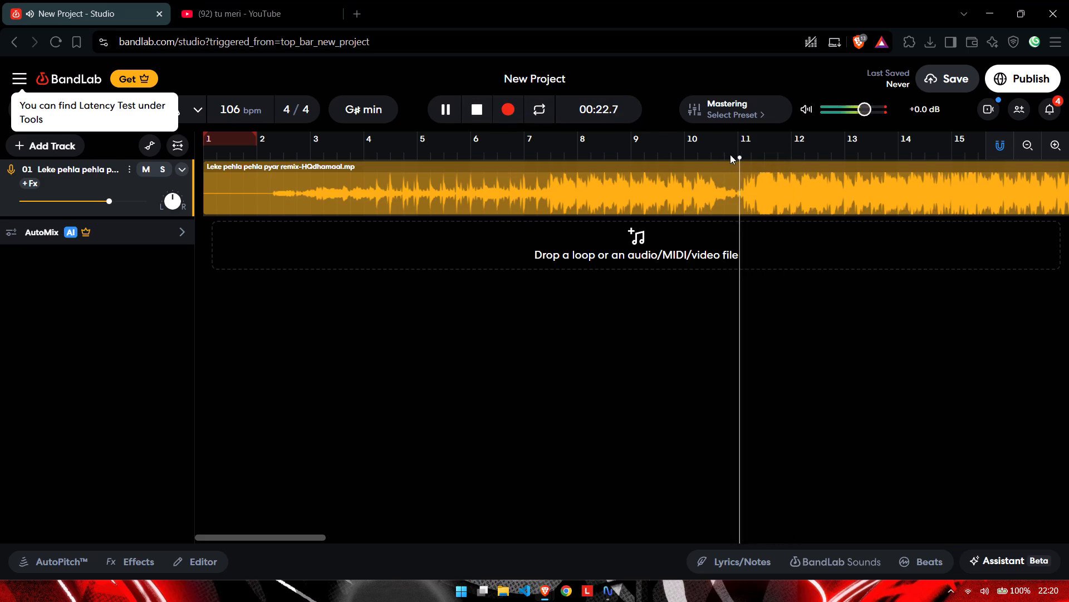
left_click(455, 110)
left_click_drag(765, 153, 735, 158)
left_click(735, 158)
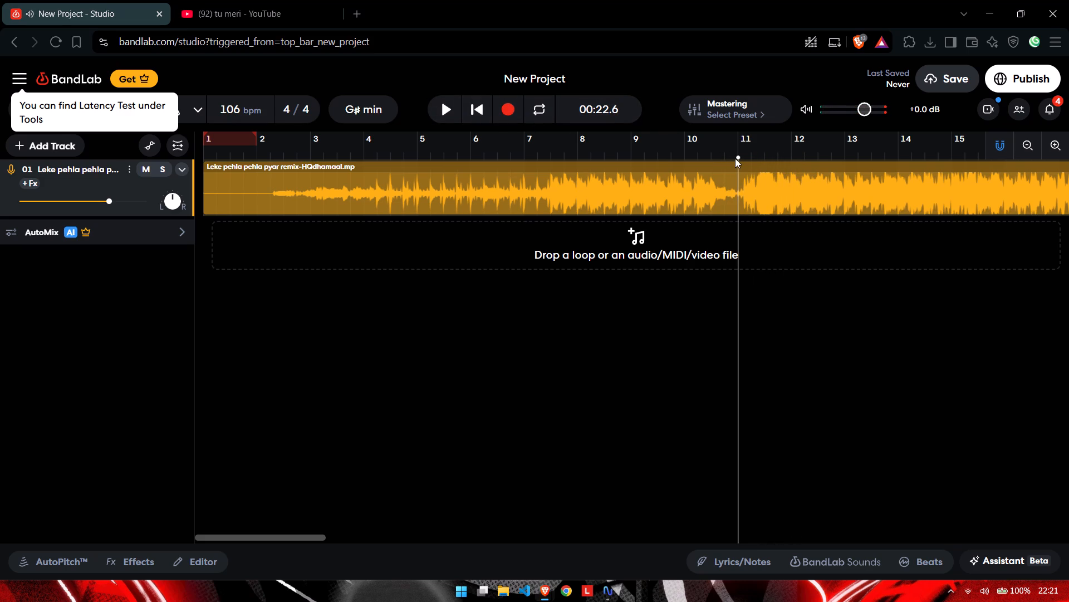
scroll(771, 196, "up", 3, "ctrl")
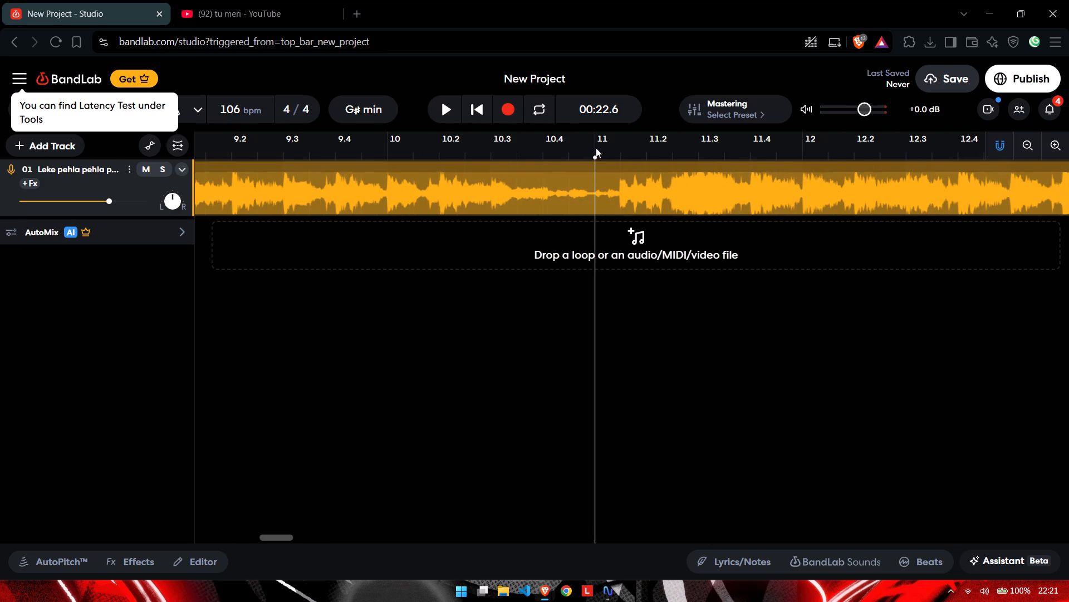
left_click(594, 157)
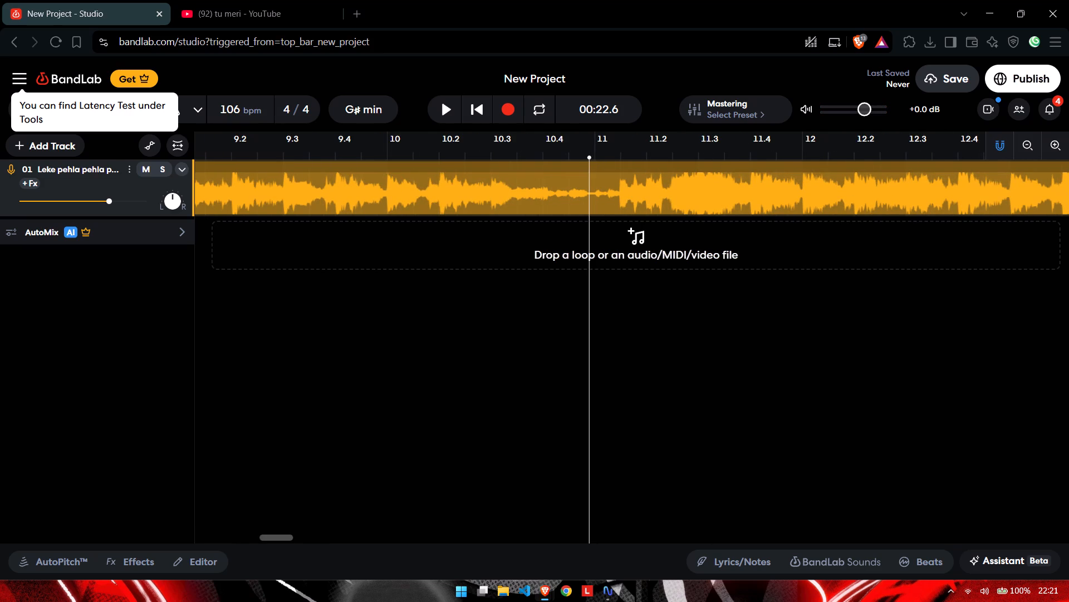
right_click(595, 194)
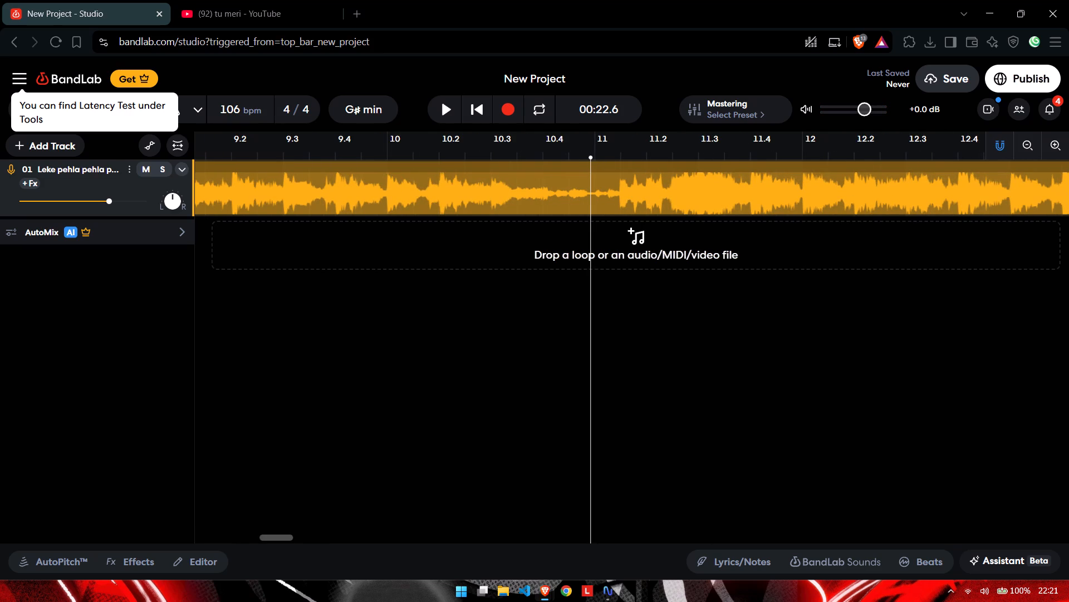
right_click(565, 200)
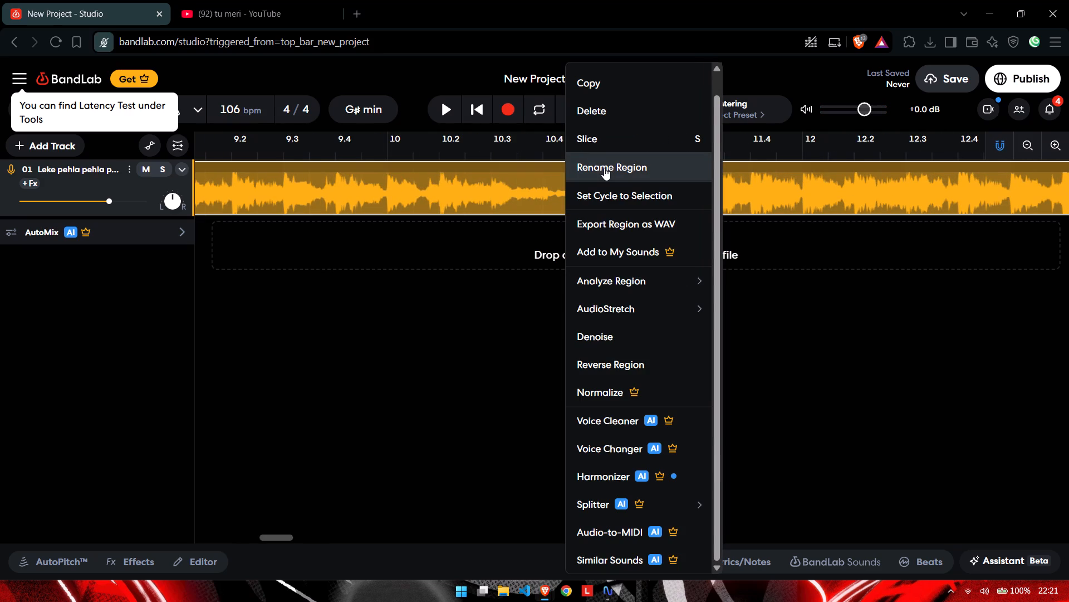
left_click(608, 135)
Delete the part of the clip before the slice.
left_click(544, 198)
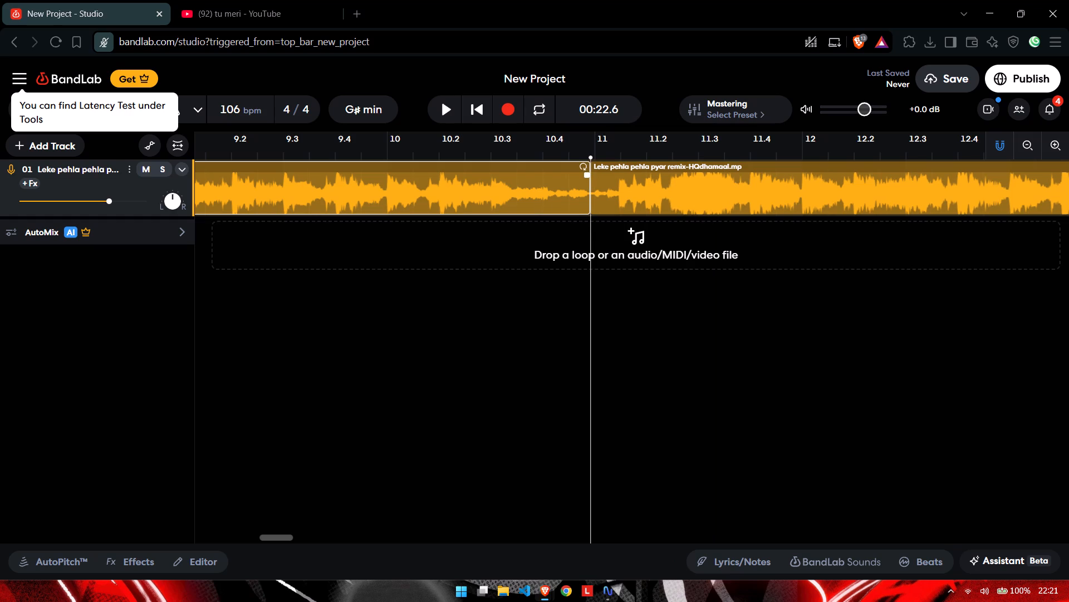
key("Delete")
Move the remaining clip back along its track so it starts at bar 1.
left_click_drag(666, 198, 38, 202)
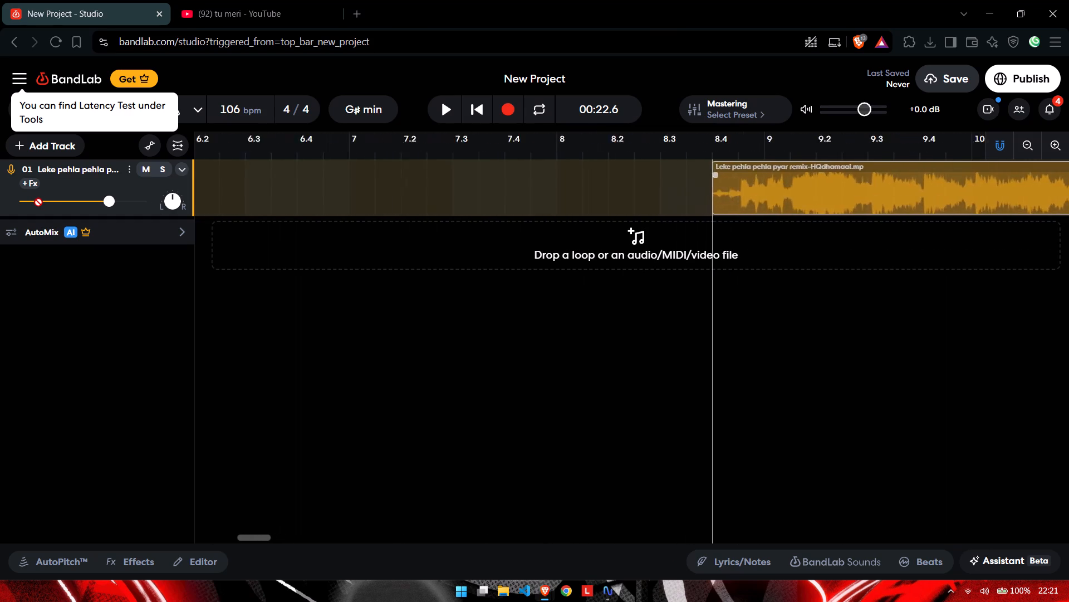
left_click_drag(38, 202, 197, 198)
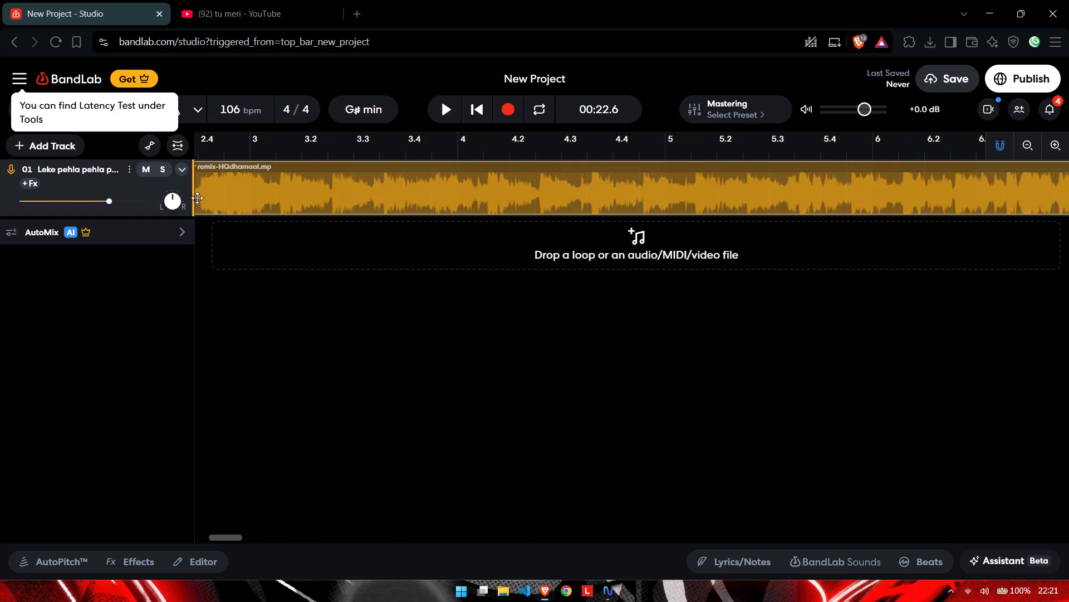
left_click_drag(197, 198, 0, 185)
left_click_drag(399, 196, 127, 200)
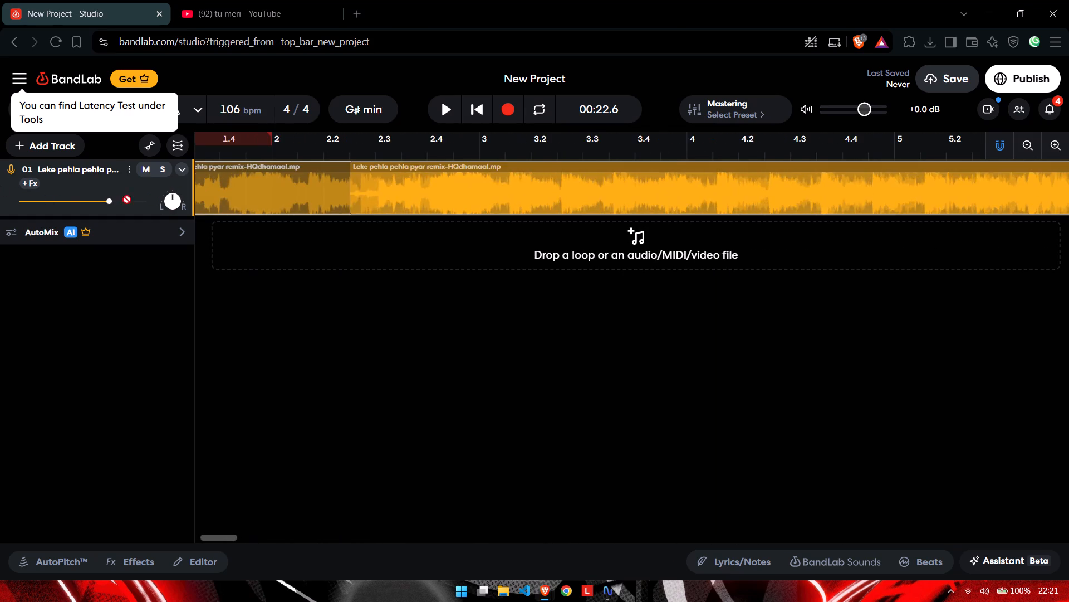
left_click_drag(127, 200, 102, 197)
left_click_drag(383, 202, 236, 202)
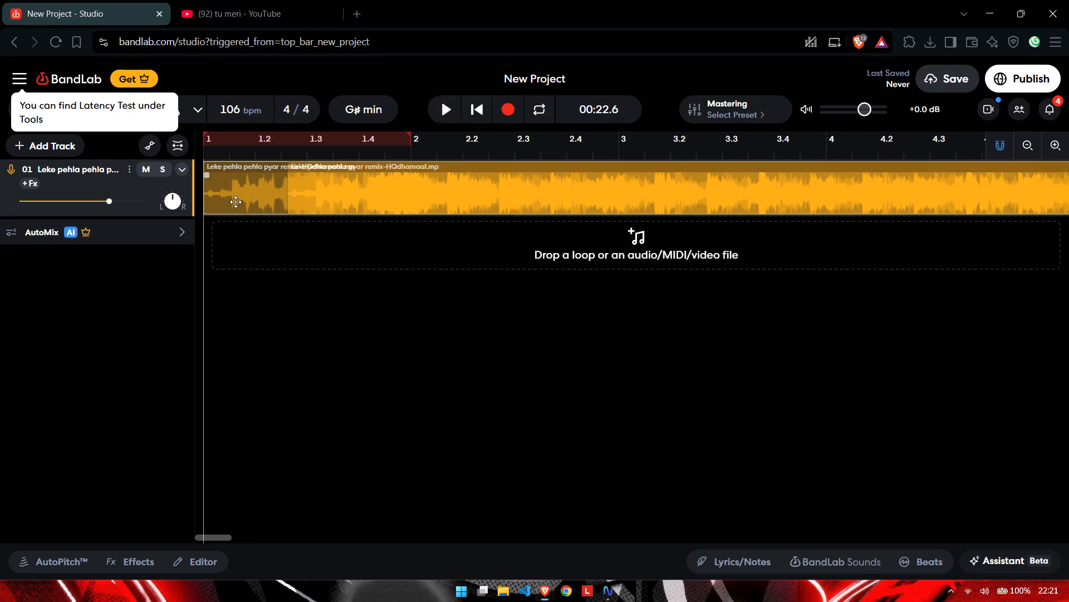
left_click_drag(236, 202, 172, 192)
scroll(268, 217, "up", 3)
scroll(268, 223, "down", 1)
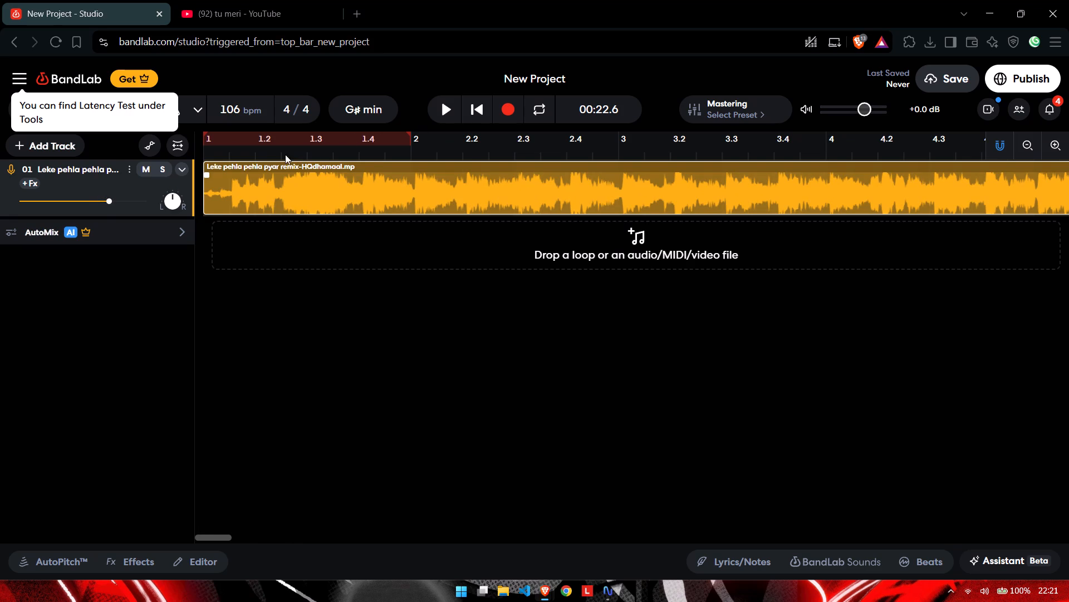
Play the trimmed track from the beginning to check it.
double_click(469, 115)
left_click(443, 113)
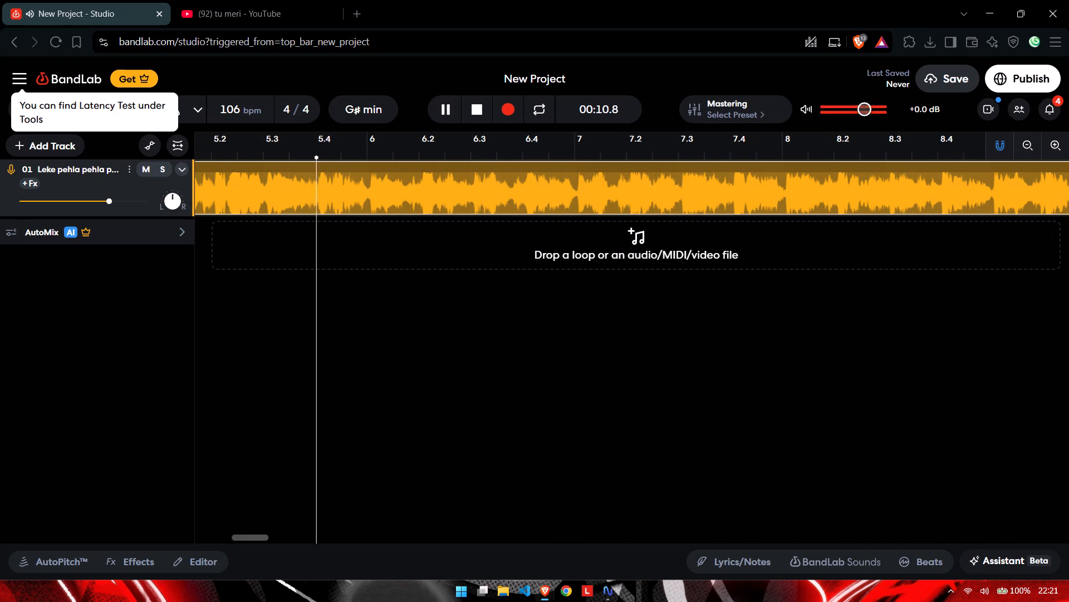
Preview the Universal, Fire and Clarity mastering presets, then switch the preview off and close Mastering without applying any.
left_click(715, 114)
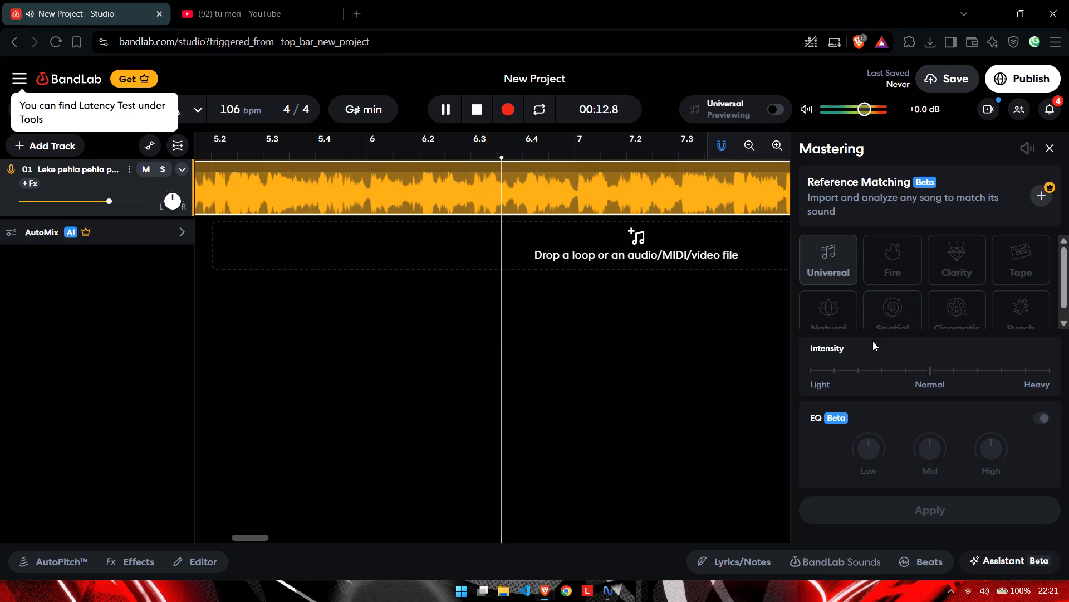
left_click(831, 249)
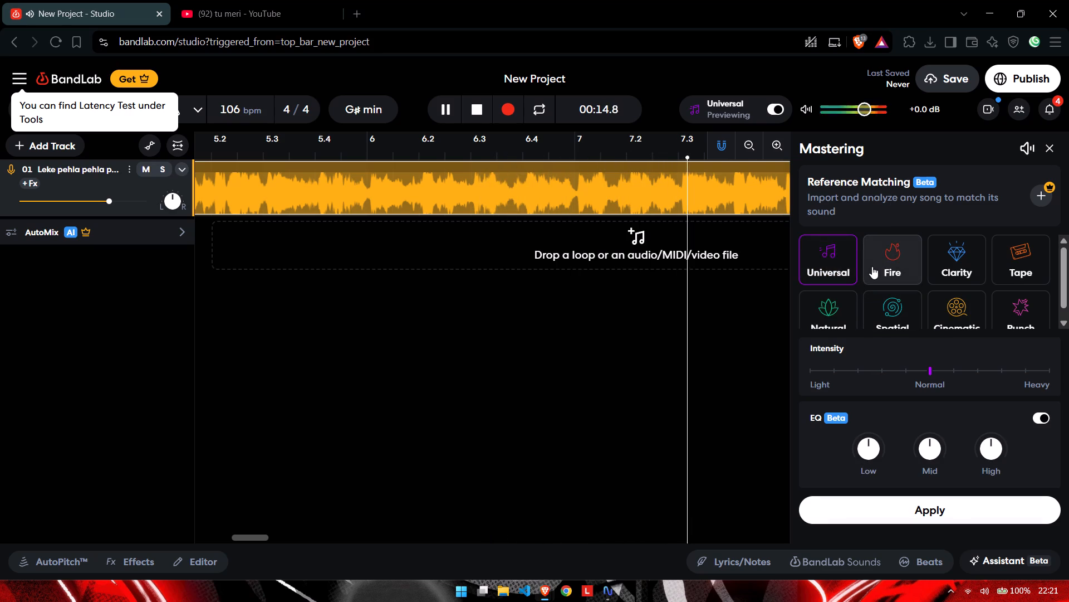
left_click(872, 266)
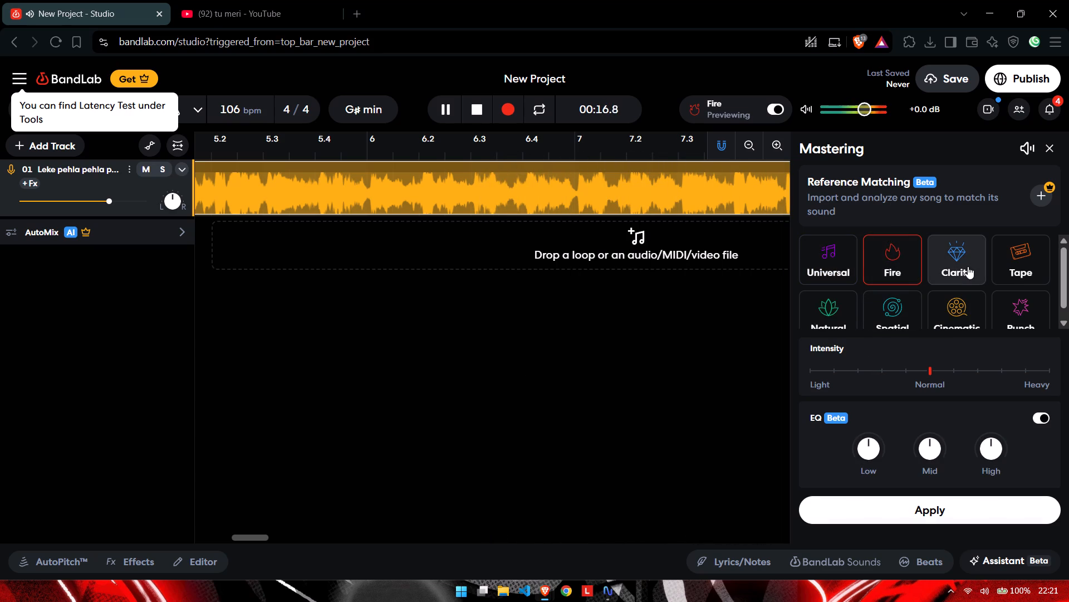
left_click(968, 266)
left_click(838, 268)
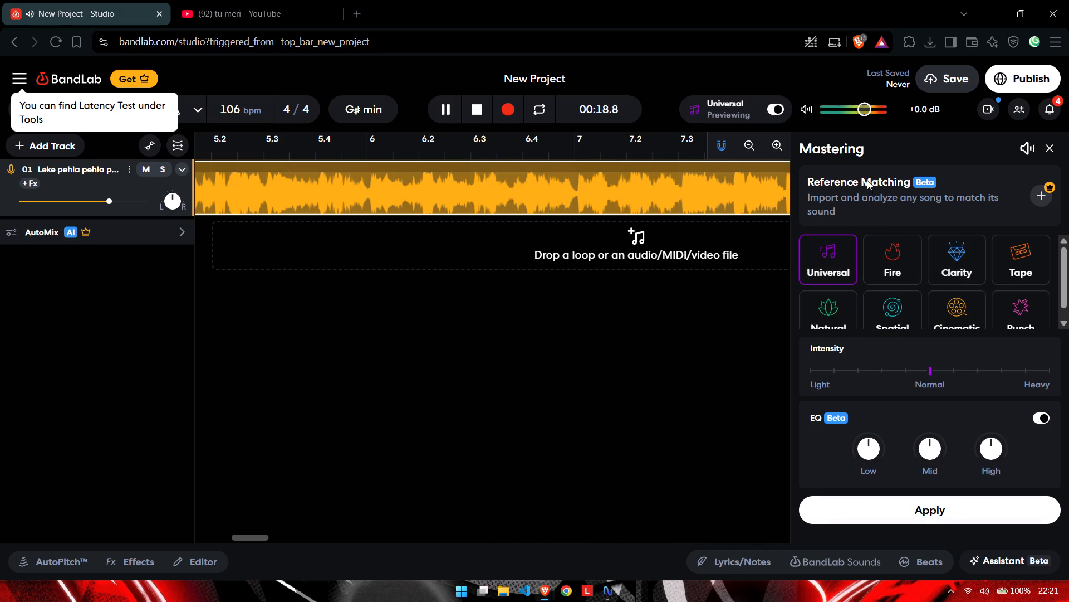
left_click(845, 250)
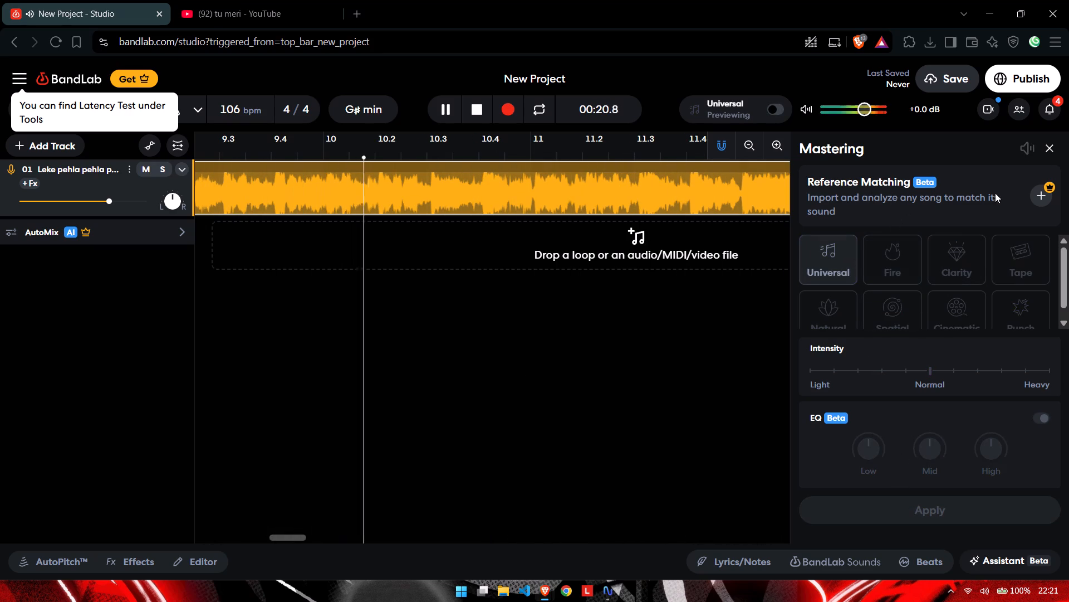
left_click(1048, 151)
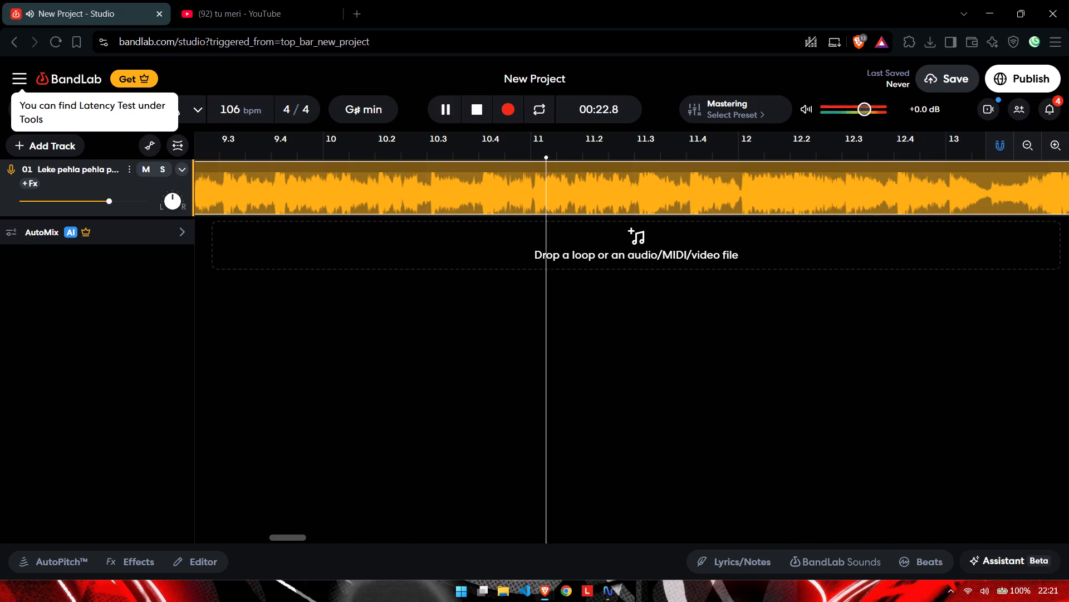
Audition the track from about bar 9 to the quiet dip in bar 13 to find the next cut point.
scroll(694, 207, "down", 1, "ctrl")
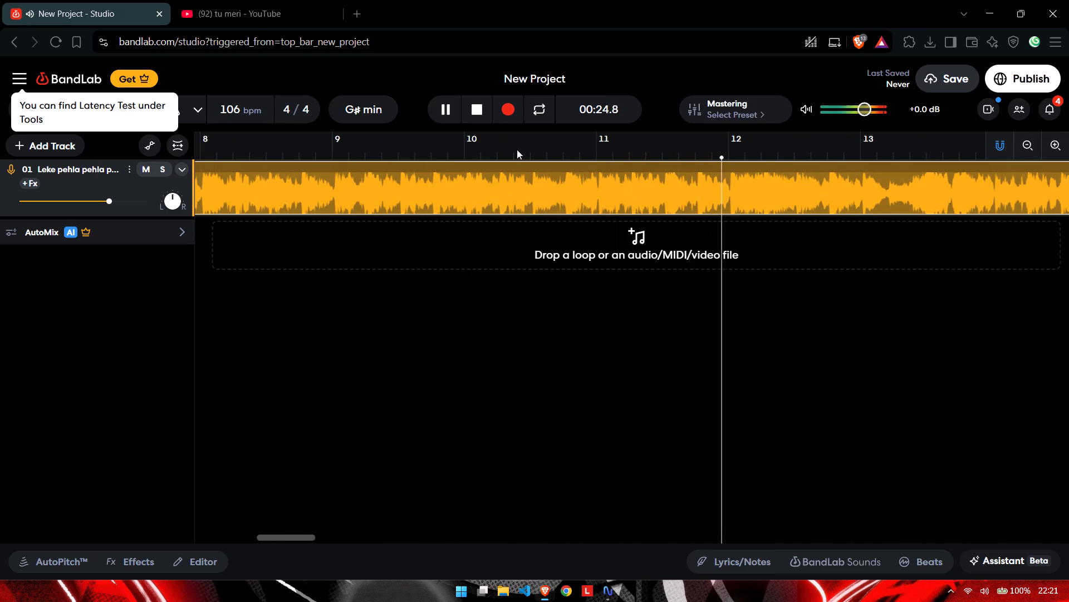
scroll(650, 206, "down", 4, "ctrl")
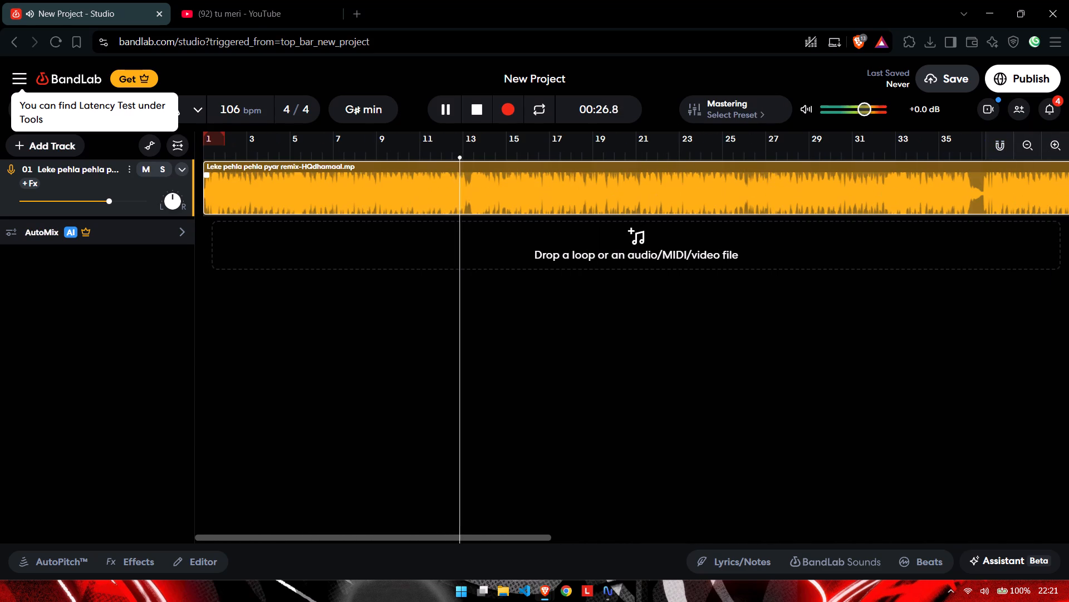
scroll(645, 204, "up", 1, "ctrl")
key("space")
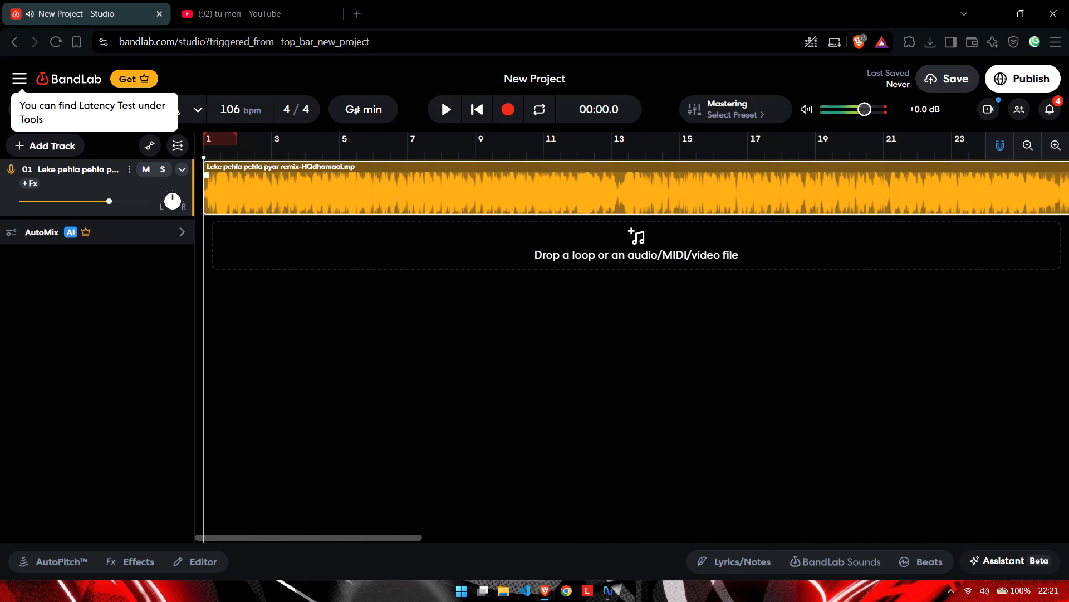
scroll(461, 200, "up", 2)
left_click(506, 157)
key("space")
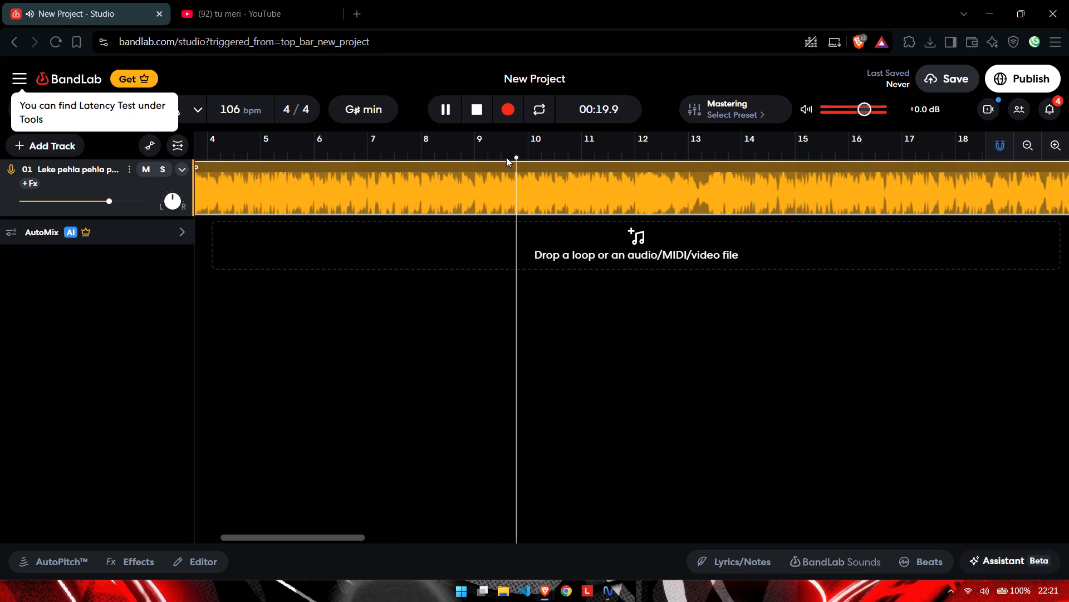
left_click(656, 158)
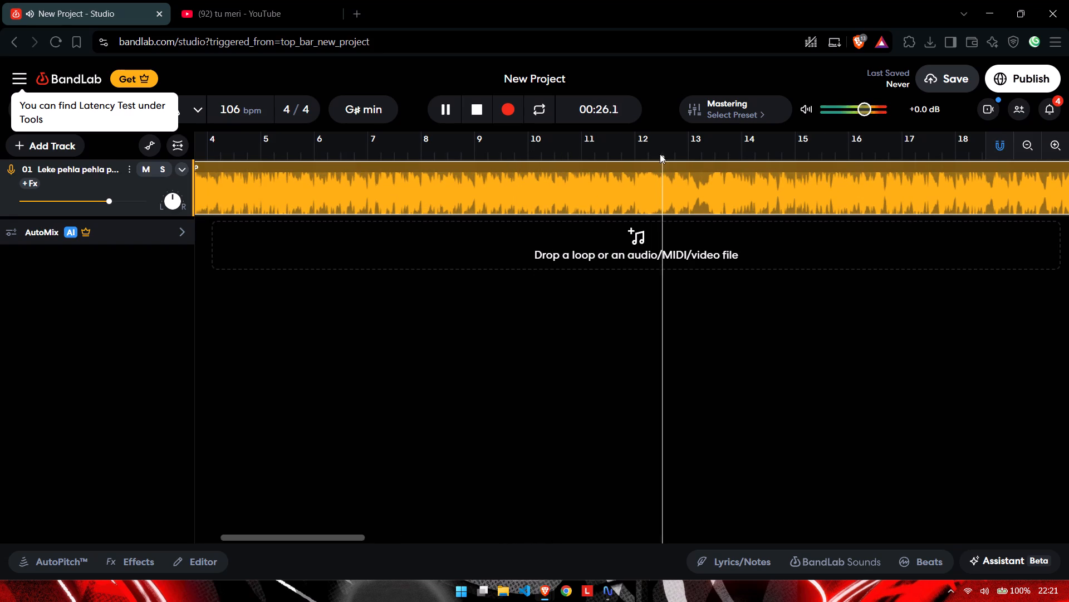
left_click(453, 111)
left_click(453, 111)
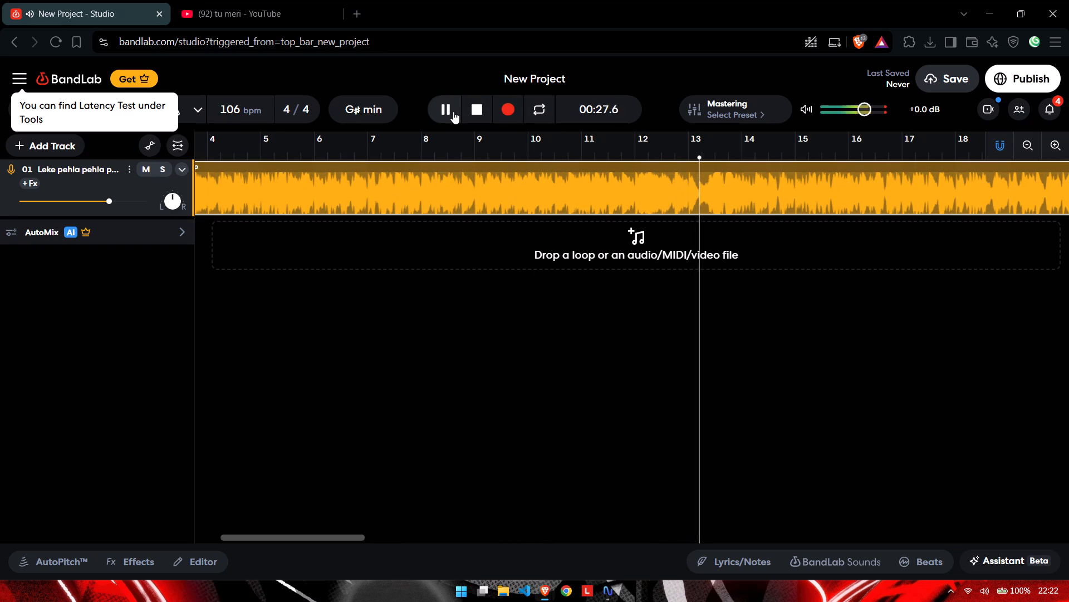
left_click(453, 111)
left_click_drag(716, 161, 711, 159)
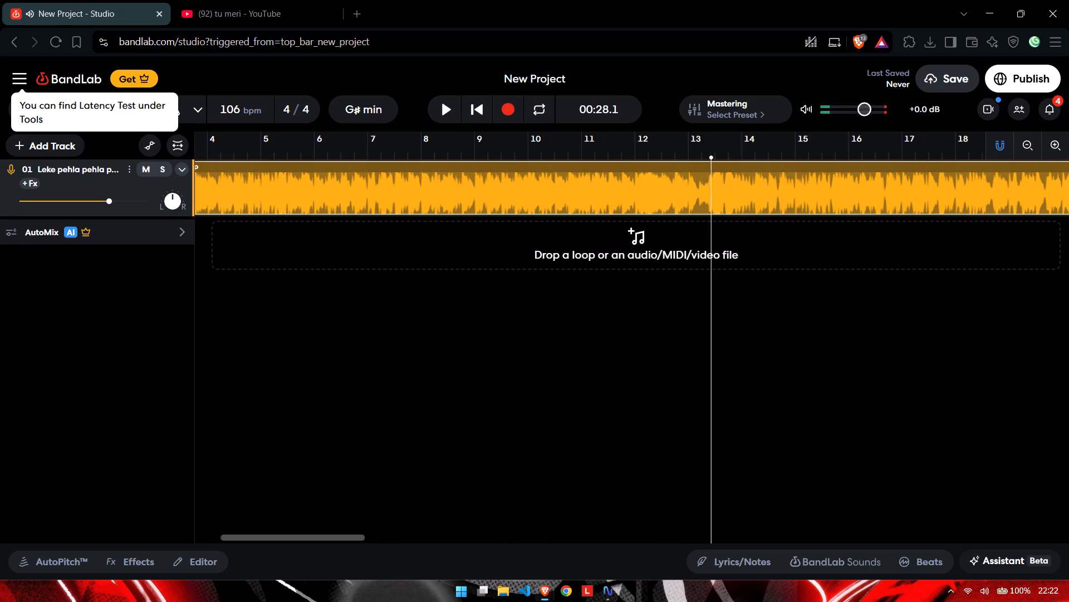
left_click_drag(711, 159, 706, 159)
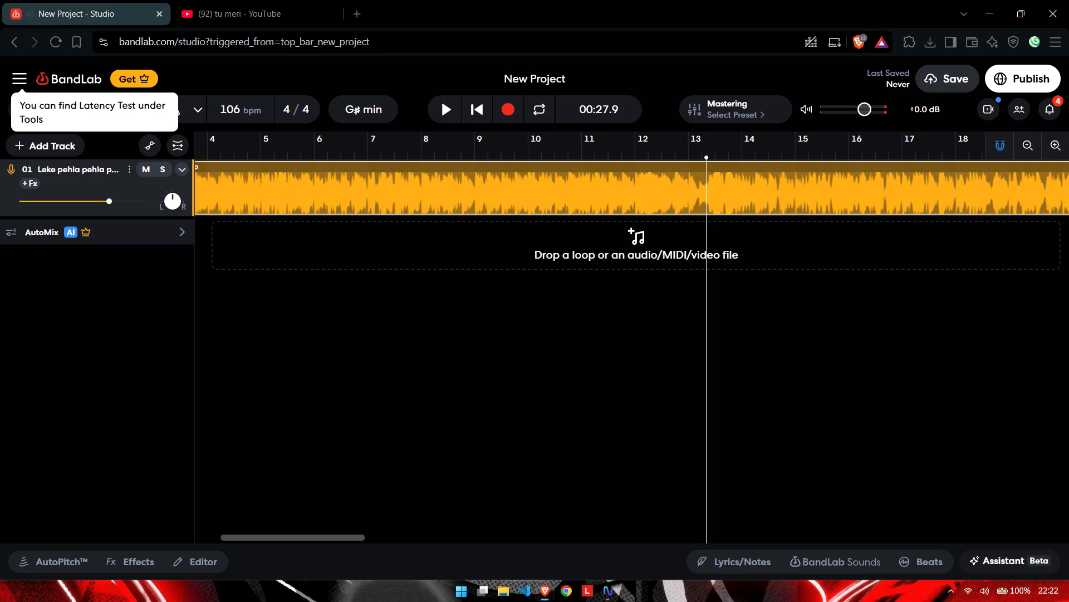
key("space")
key("space")
double_click(706, 159)
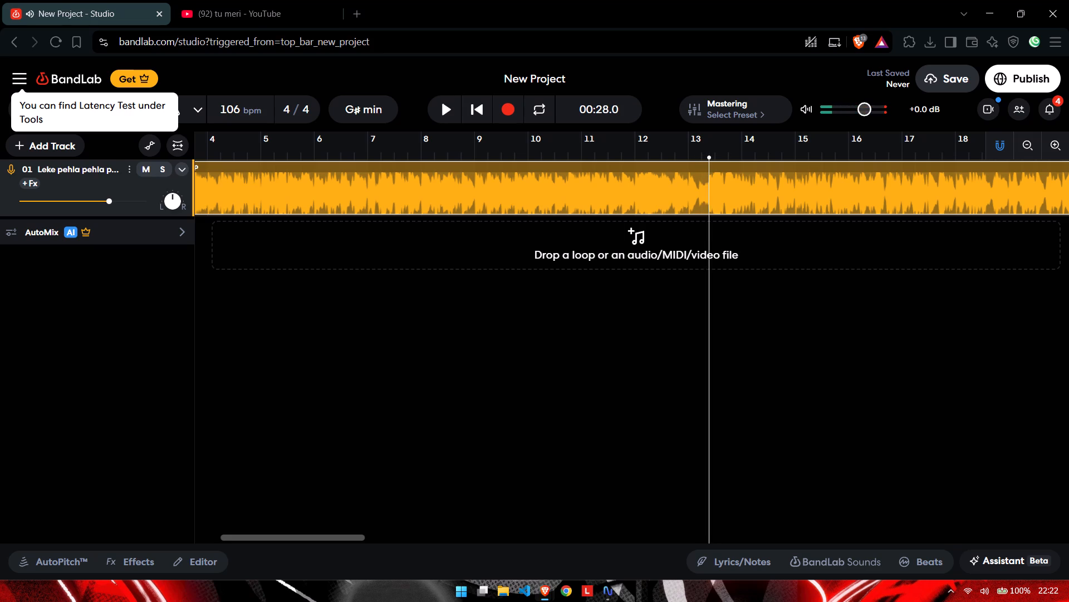
key("space")
key("space")
left_click(709, 160)
Audition closely just after the dip in bar 13 and slice the clip at about 28.2 seconds.
scroll(746, 173, "up", 3, "ctrl")
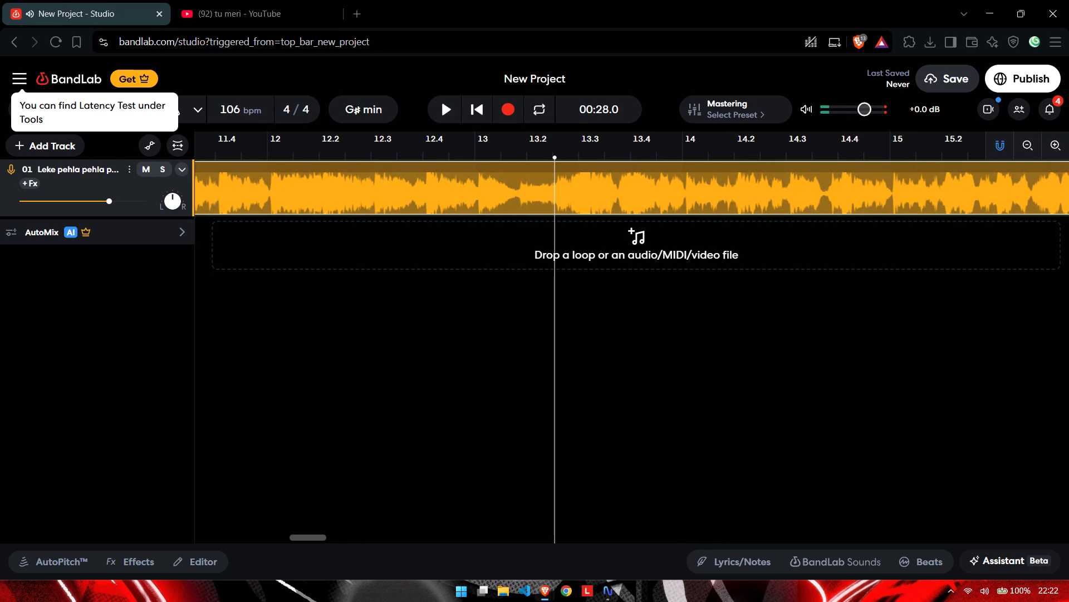
key("space")
key("space")
left_click(567, 159)
key("space")
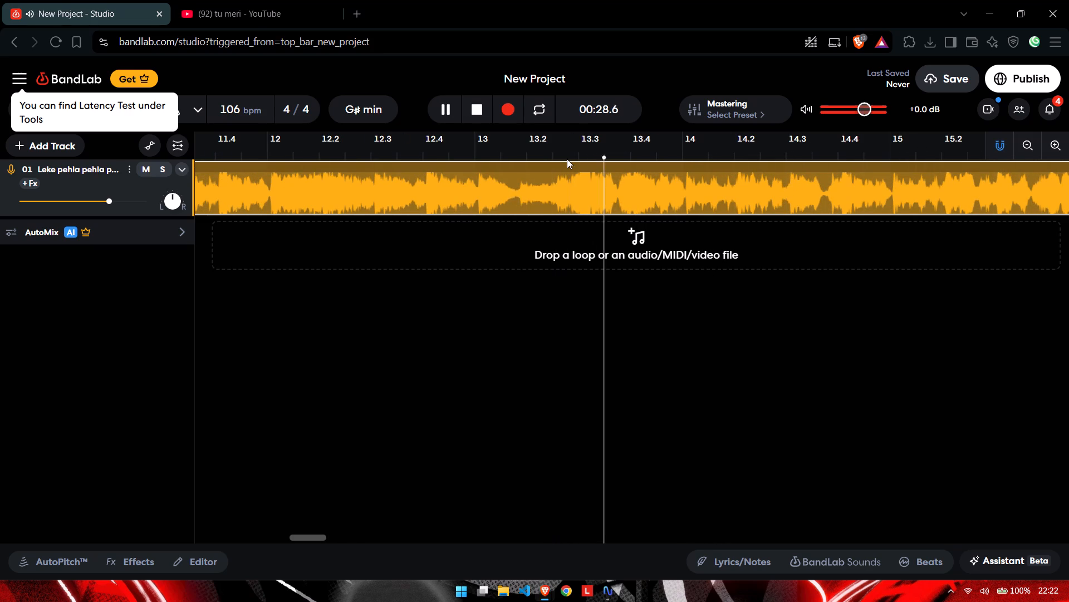
key("space")
left_click(567, 159)
right_click(565, 196)
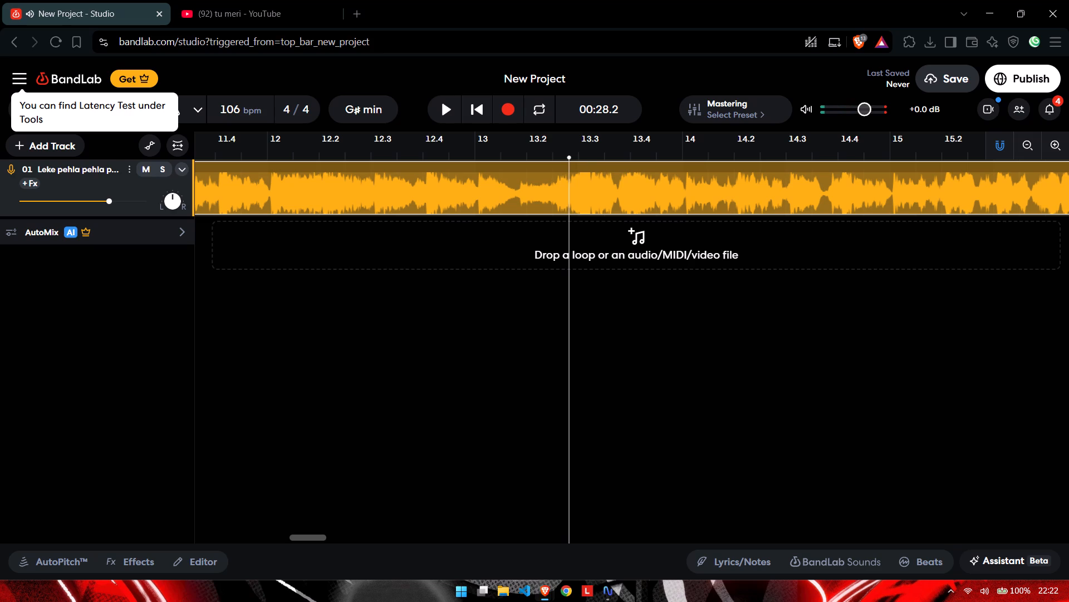
right_click(598, 210)
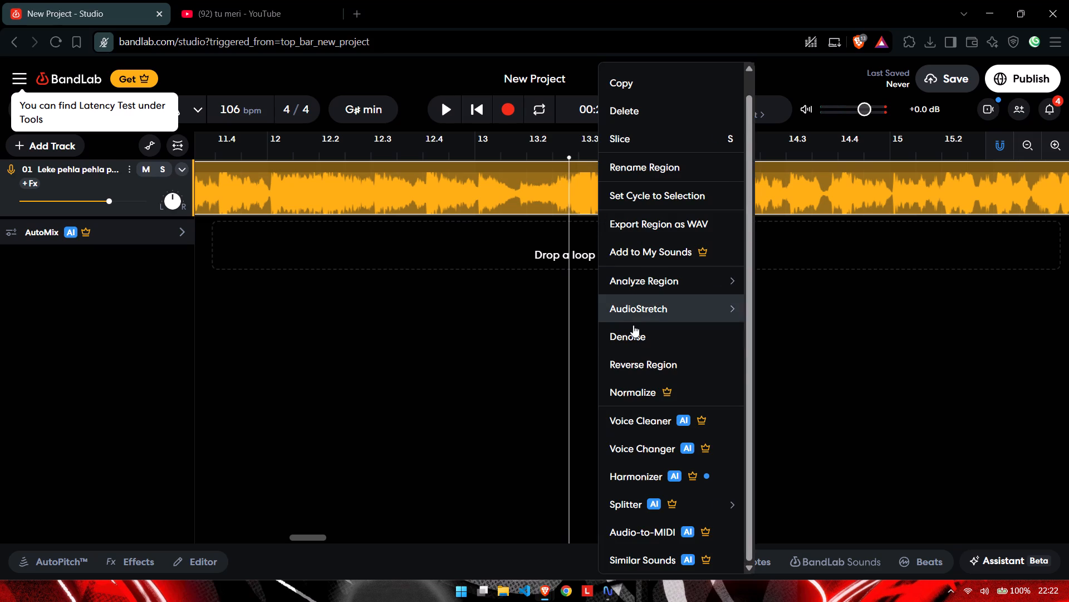
left_click(643, 139)
left_click(628, 202)
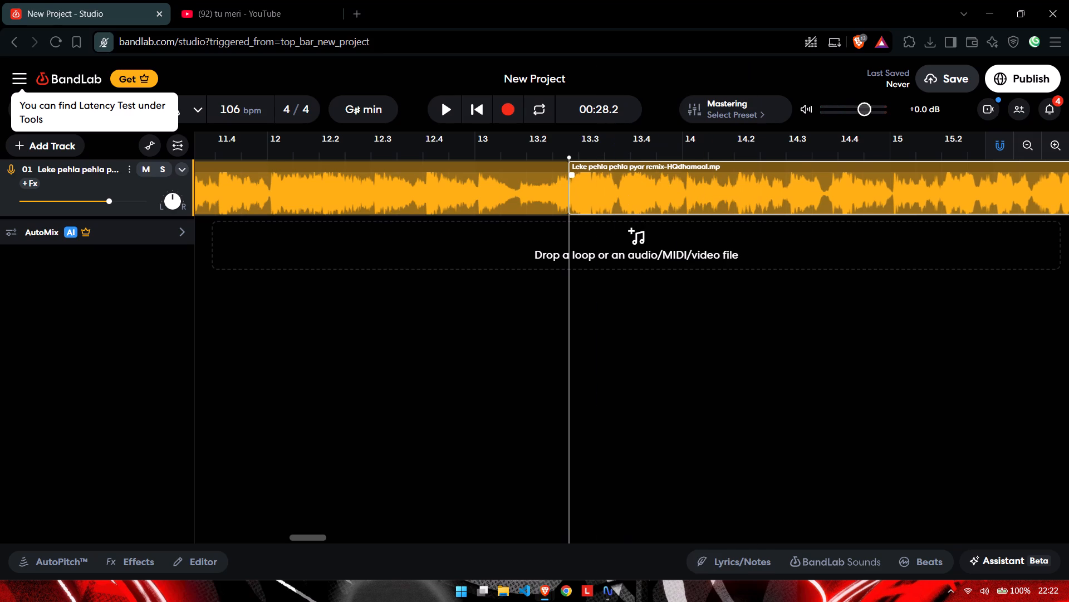
Audition the clip after the slice by skipping ahead from about bar 14 to bar 26, and stop playback.
scroll(667, 183, "down", 3, "ctrl")
left_click_drag(689, 156, 699, 156)
left_click(717, 155)
key("space")
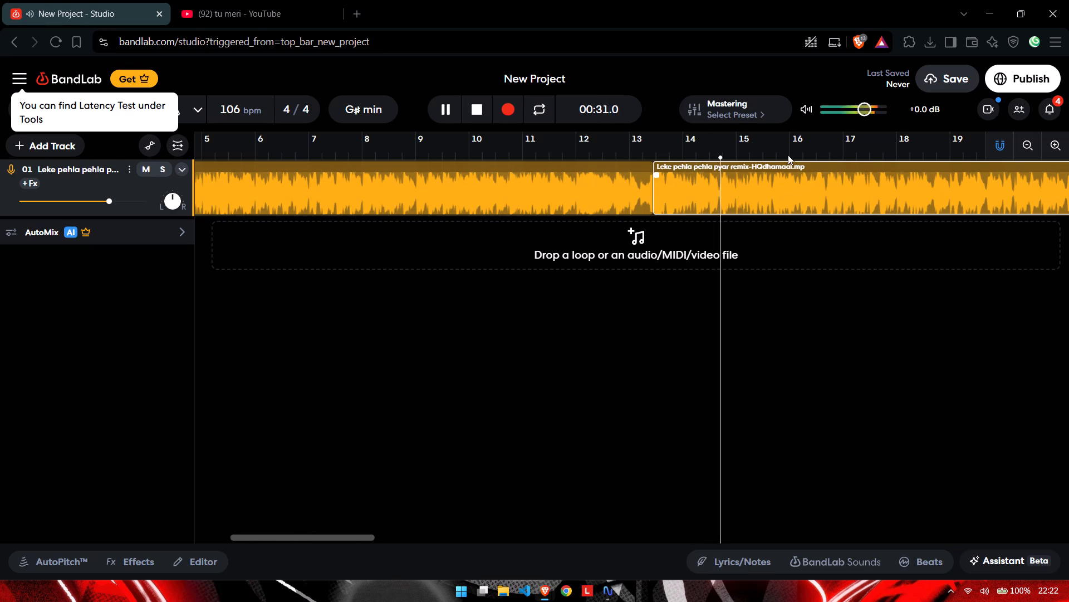
left_click(812, 158)
left_click(862, 156)
left_click(926, 154)
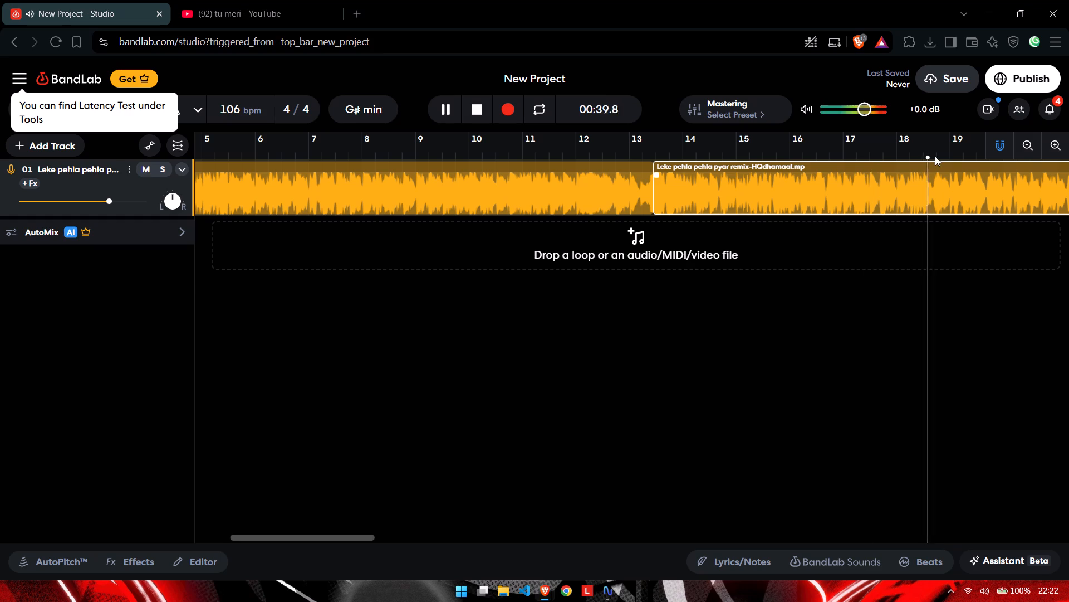
left_click(962, 156)
left_click_drag(365, 539, 453, 541)
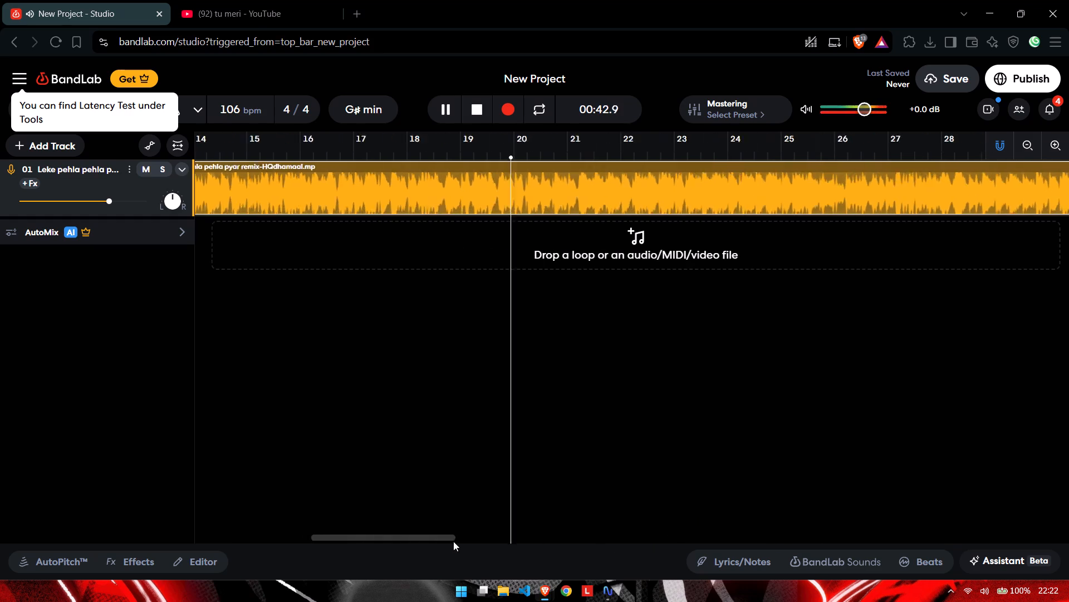
left_click_drag(453, 541, 468, 541)
left_click(450, 156)
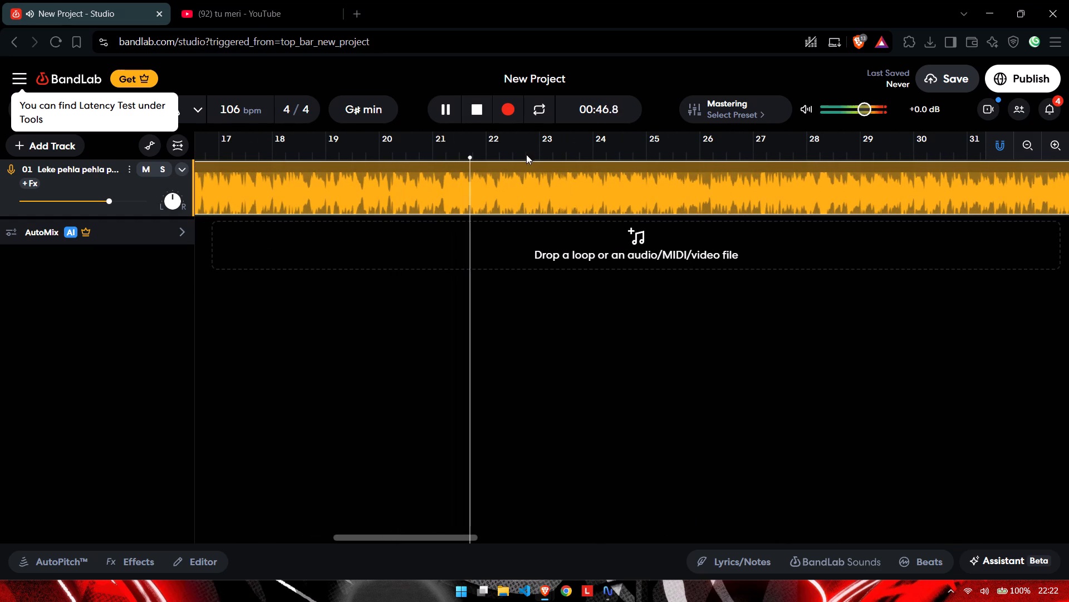
left_click(554, 157)
left_click(594, 154)
left_click(655, 152)
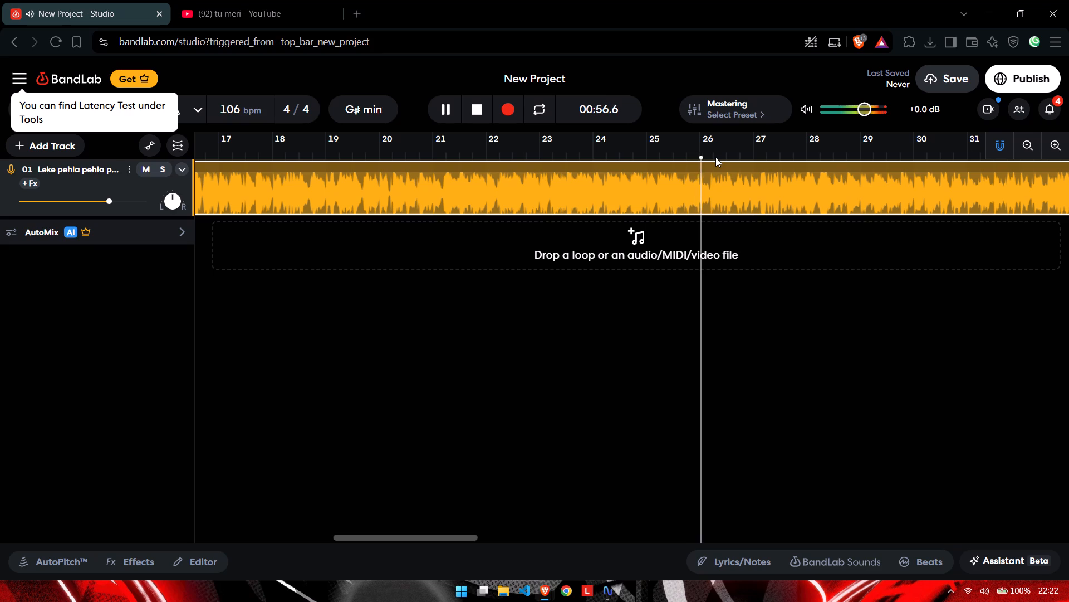
key("space")
Audition the second clip from about bar 23, skip ahead to around bars 32 and 33, and stop playback.
scroll(774, 191, "up", 2, "ctrl")
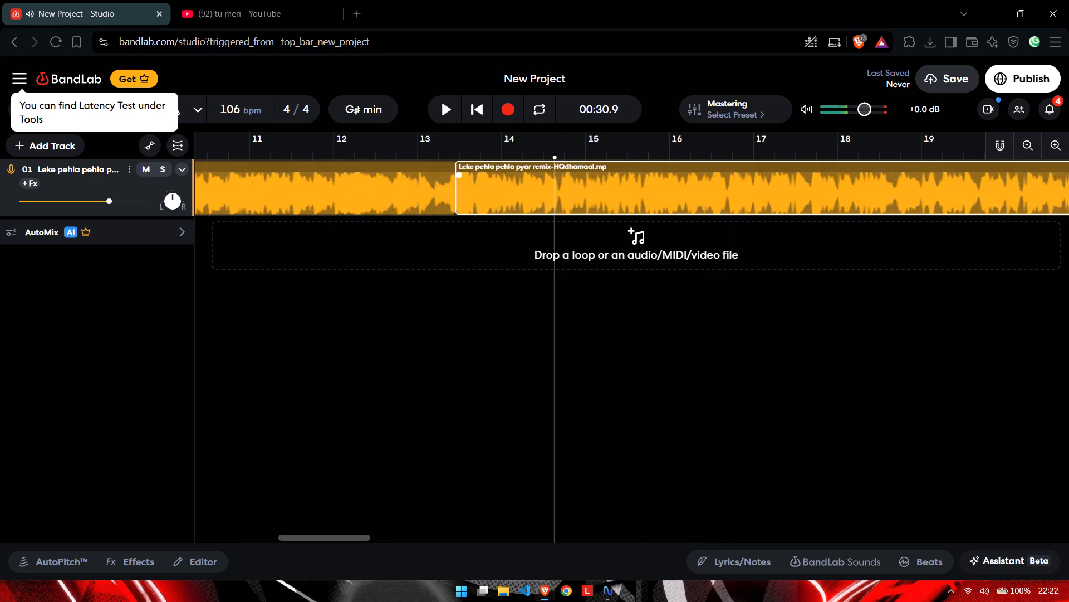
scroll(774, 191, "up", 1, "ctrl")
left_click_drag(778, 153, 1068, 140)
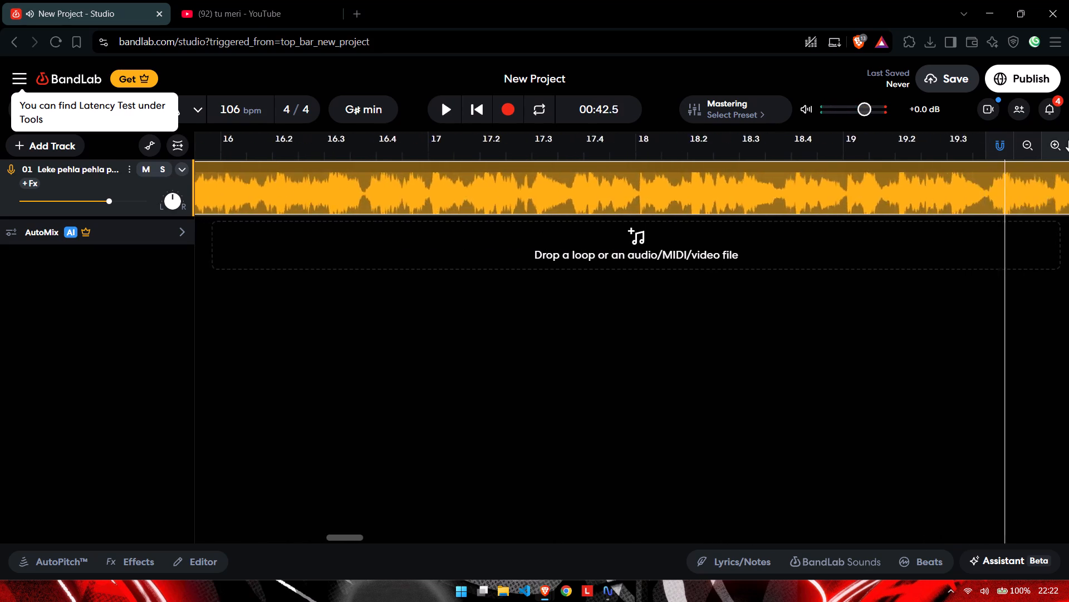
left_click_drag(1068, 140, 808, 172)
key("space")
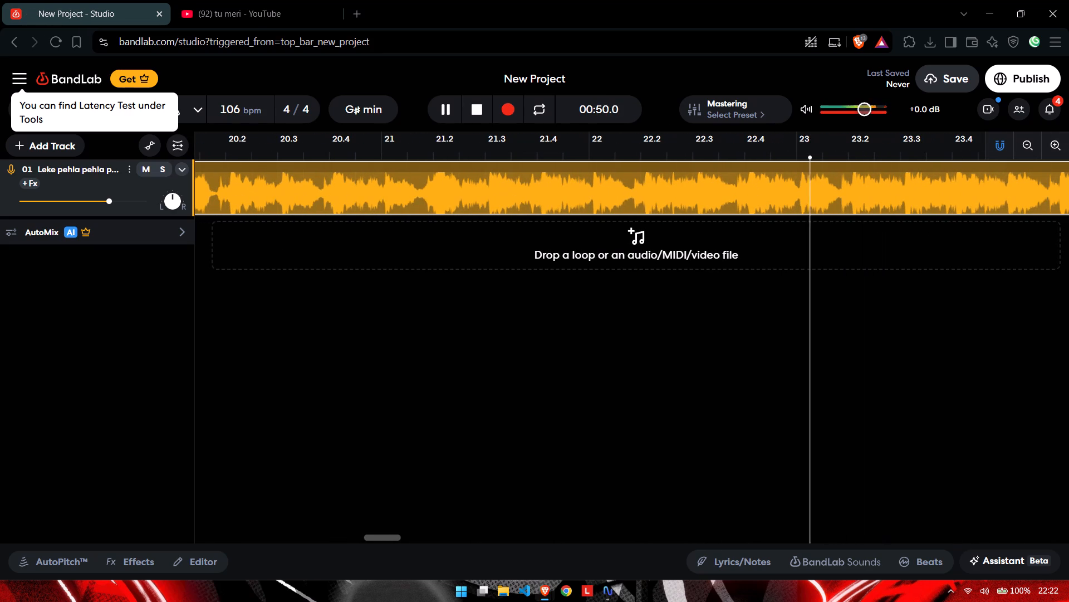
scroll(929, 398, "down", 5, "ctrl")
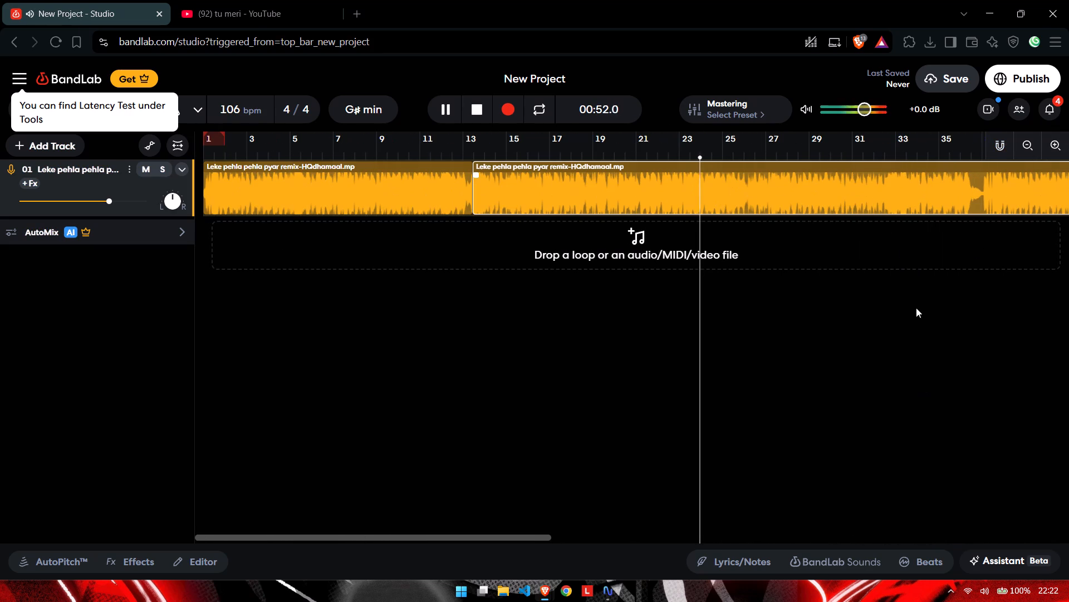
left_click(867, 149)
left_click(886, 155)
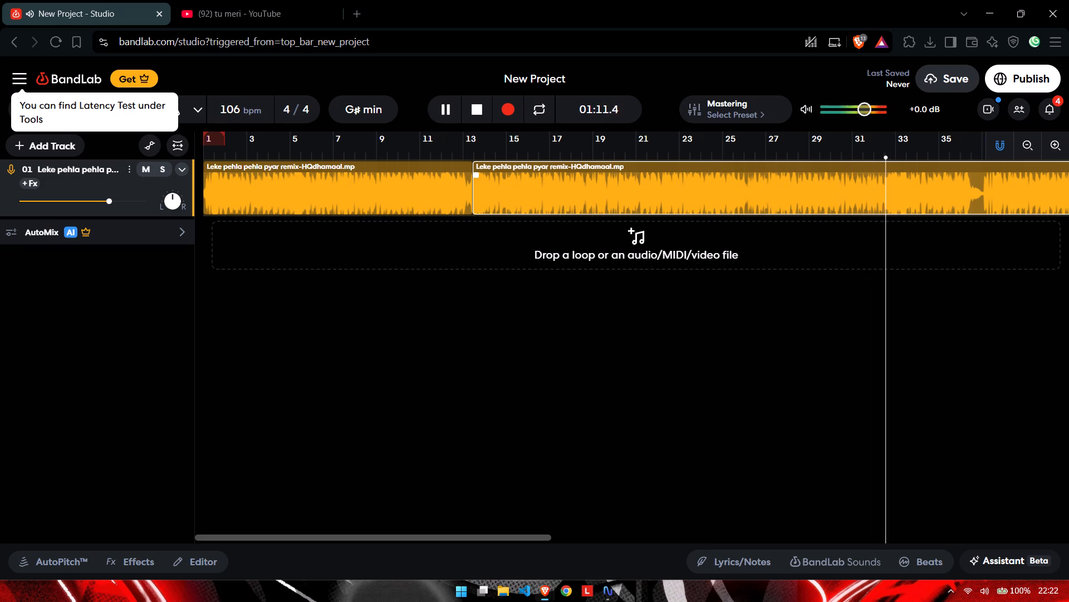
left_click(894, 150)
left_click(894, 155)
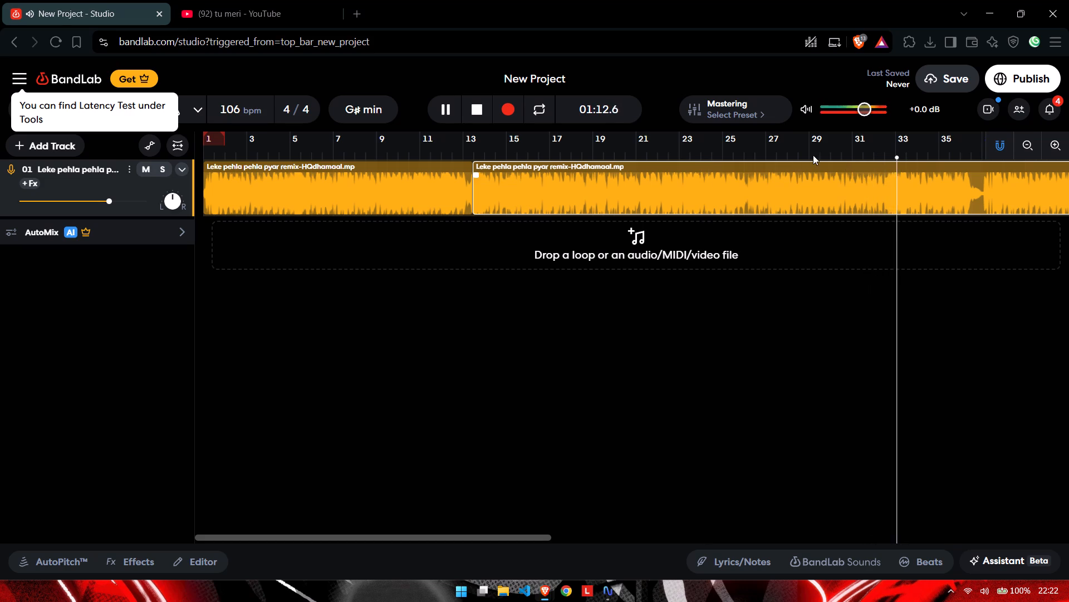
left_click(452, 108)
Audition the second clip closely from just before bar 32 to about beat 32.3 to find the cut point.
scroll(952, 214, "up", 4, "ctrl")
scroll(655, 169, "up", 1, "ctrl")
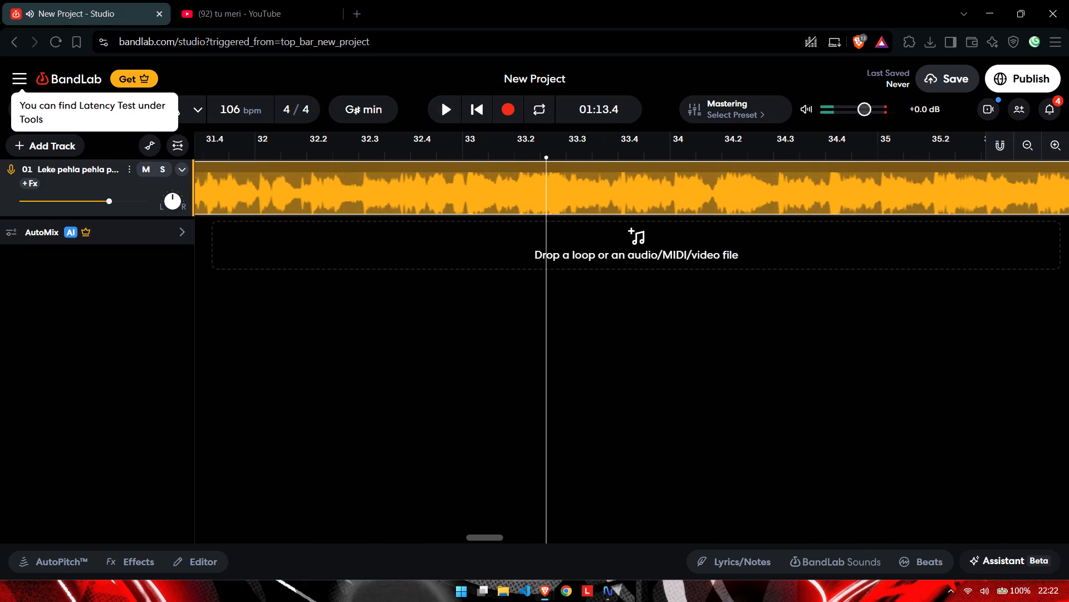
left_click(244, 159)
key("space")
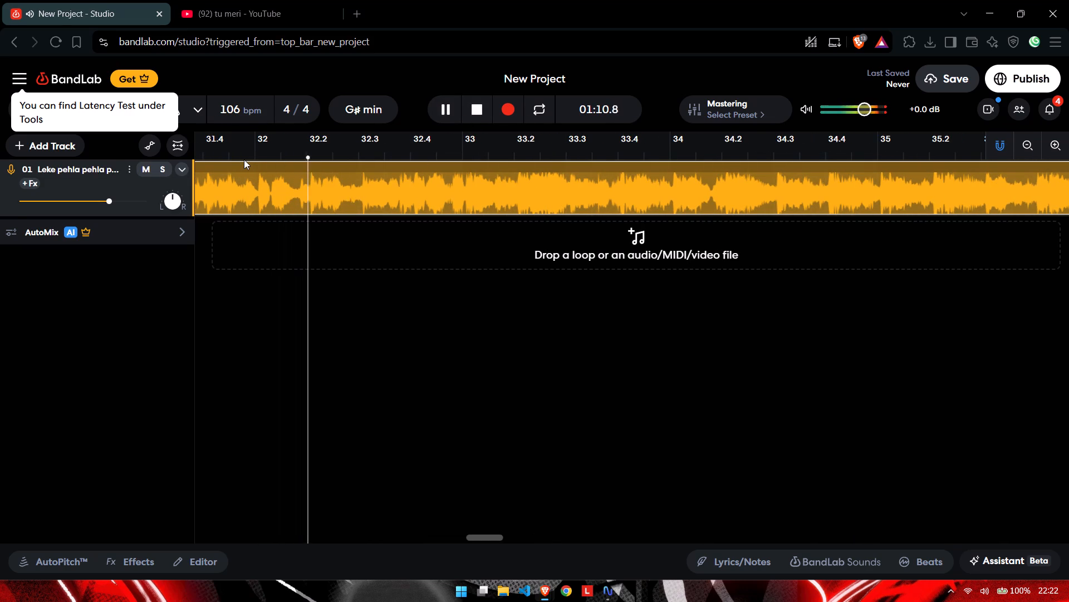
key("space")
scroll(259, 169, "up", 1, "ctrl")
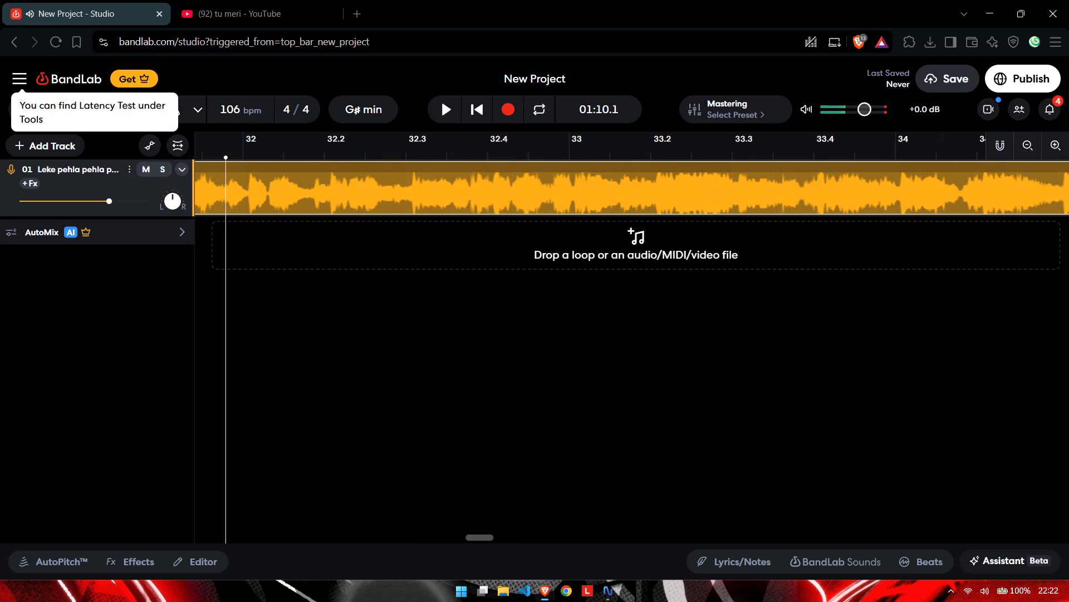
left_click_drag(349, 152, 408, 151)
key("space")
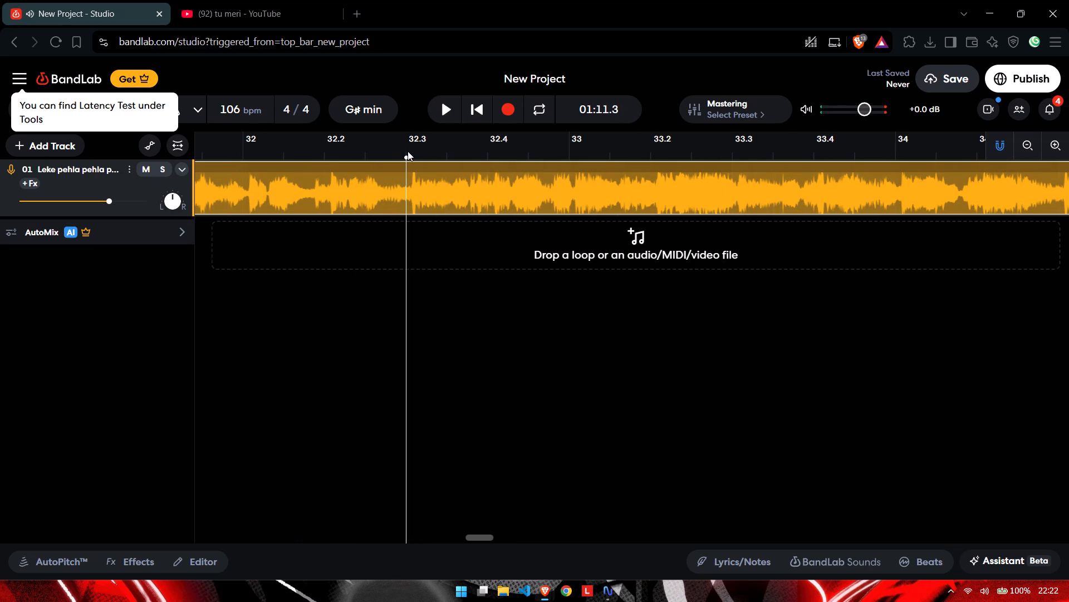
key("space")
Replay the passage just before beat 32.3 and slice the second clip at about 1:11.3.
left_click_drag(408, 151, 402, 156)
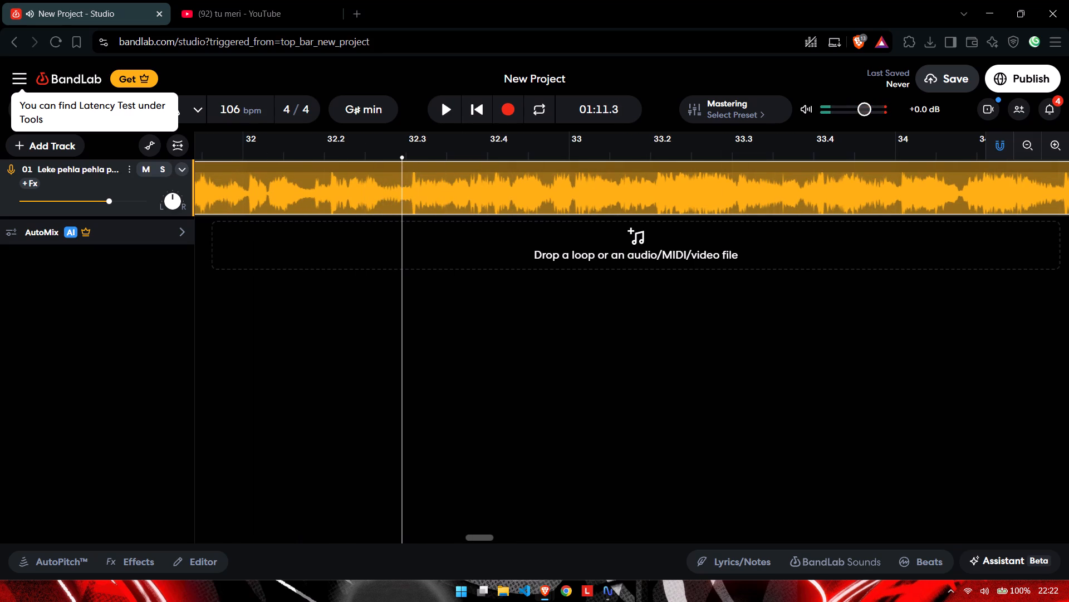
key("space")
key("space")
left_click(402, 156)
key("space")
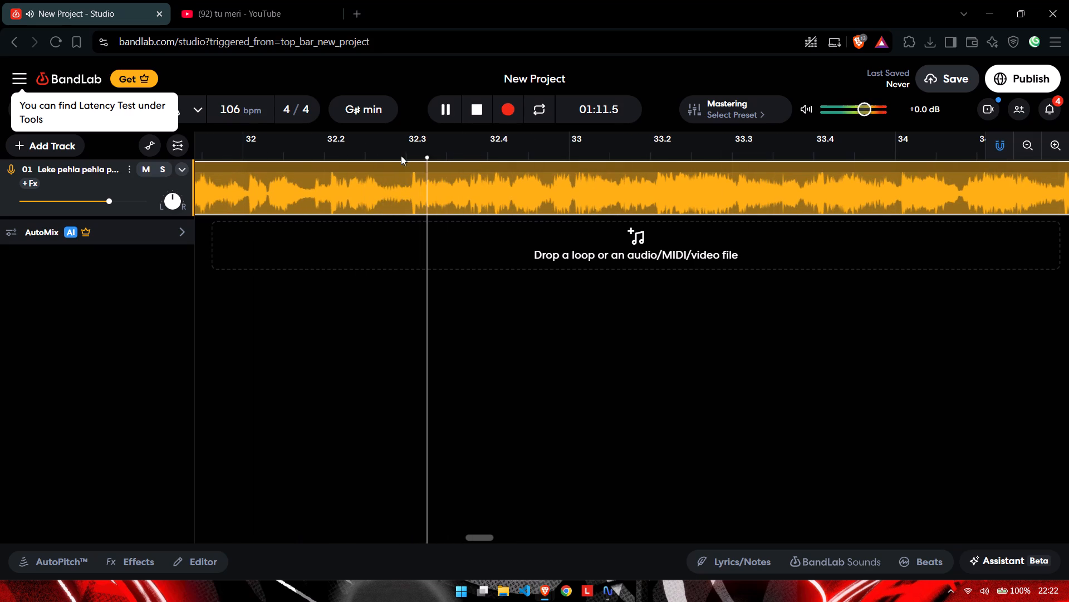
key("space")
left_click(401, 156)
right_click(405, 182)
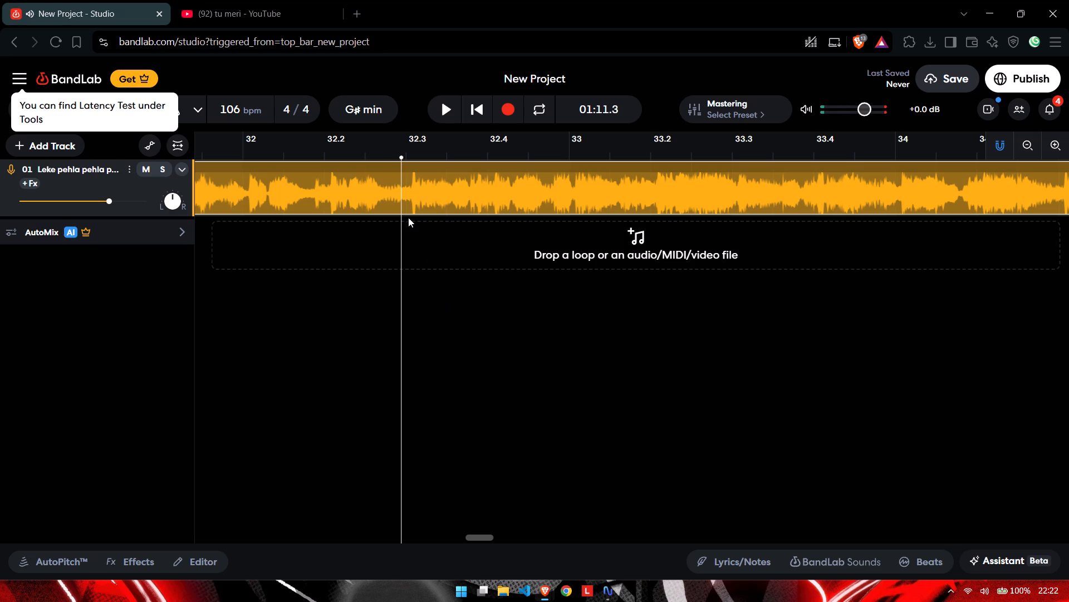
key("s")
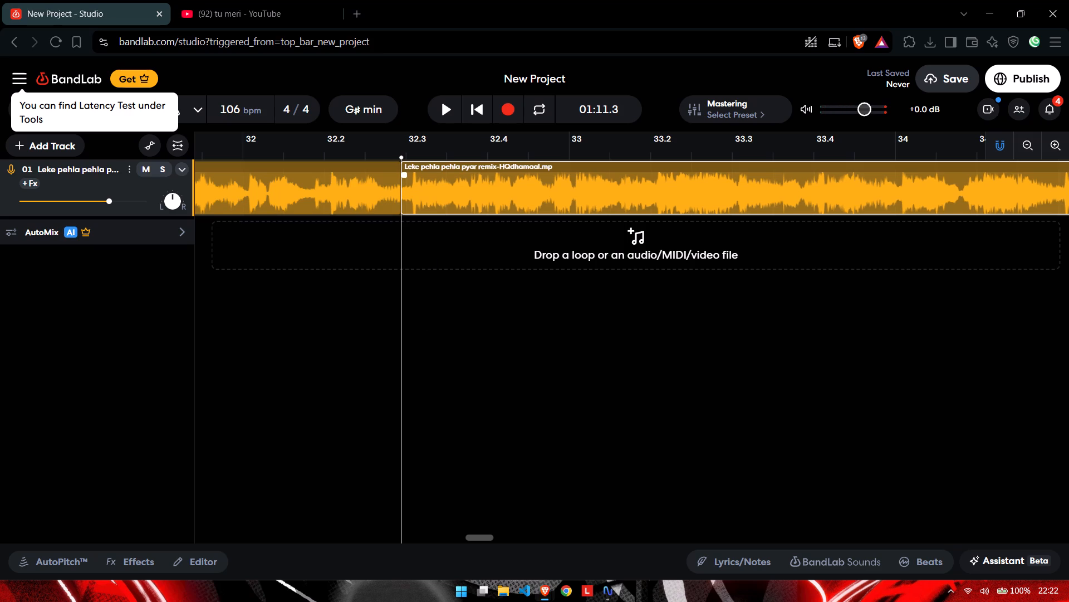
Delete the middle section between the slices at about 28.2 seconds and 1:11.3.
left_click(269, 200)
key("Delete")
Move the remaining later section back so it starts directly at the end of the first clip in bar 13.
scroll(411, 193, "down", 3)
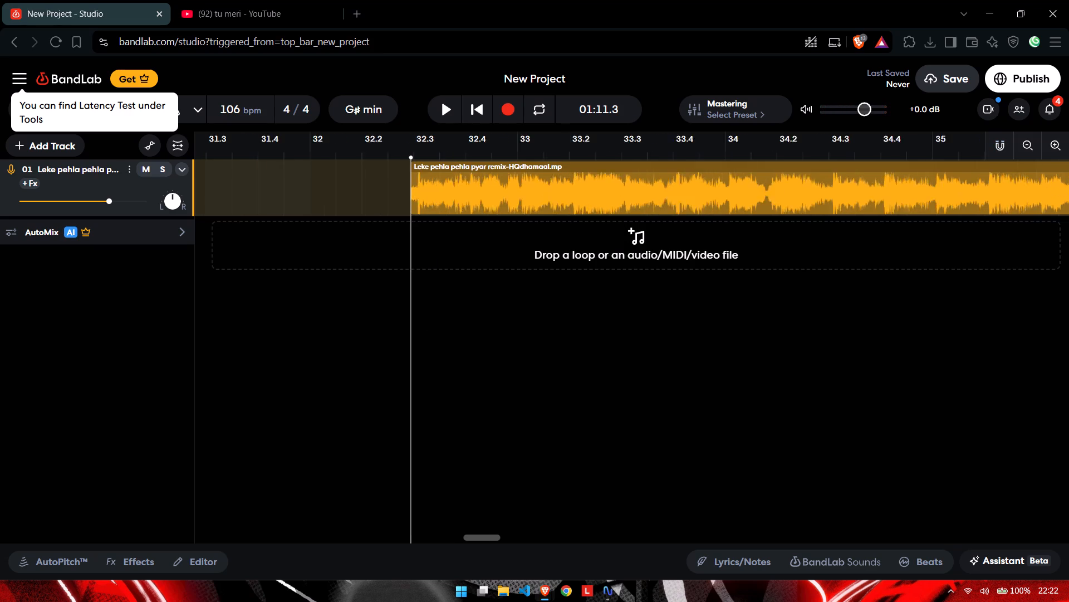
scroll(411, 193, "down", 2)
scroll(411, 193, "down", 13, "ctrl")
left_click_drag(458, 184, 361, 185)
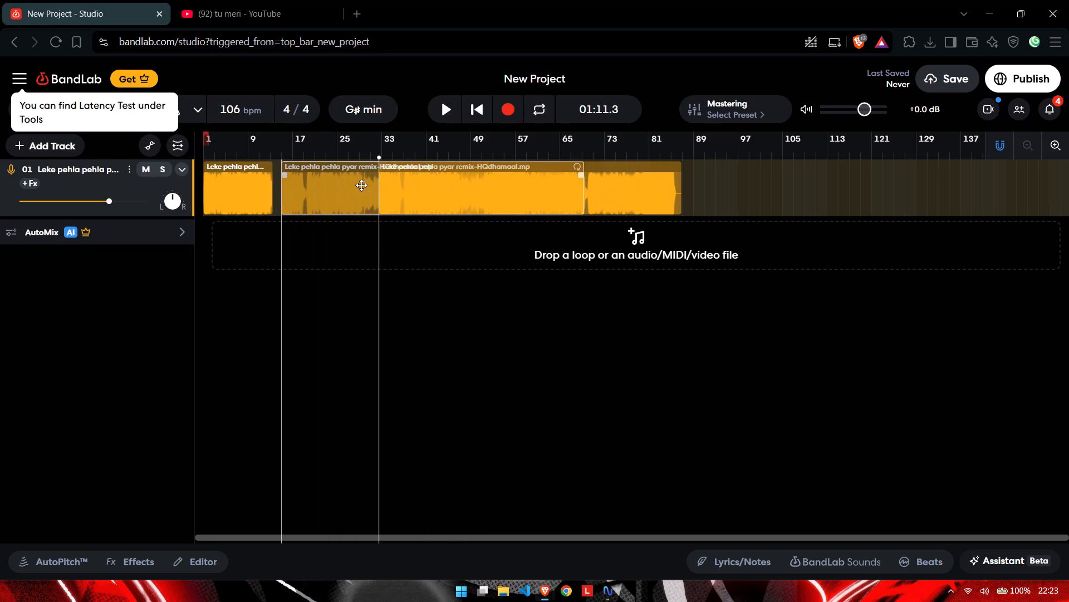
left_click_drag(361, 185, 350, 183)
Audition the join between the two clips in bar 13, starting from about bar 12.
scroll(276, 199, "up", 7, "ctrl")
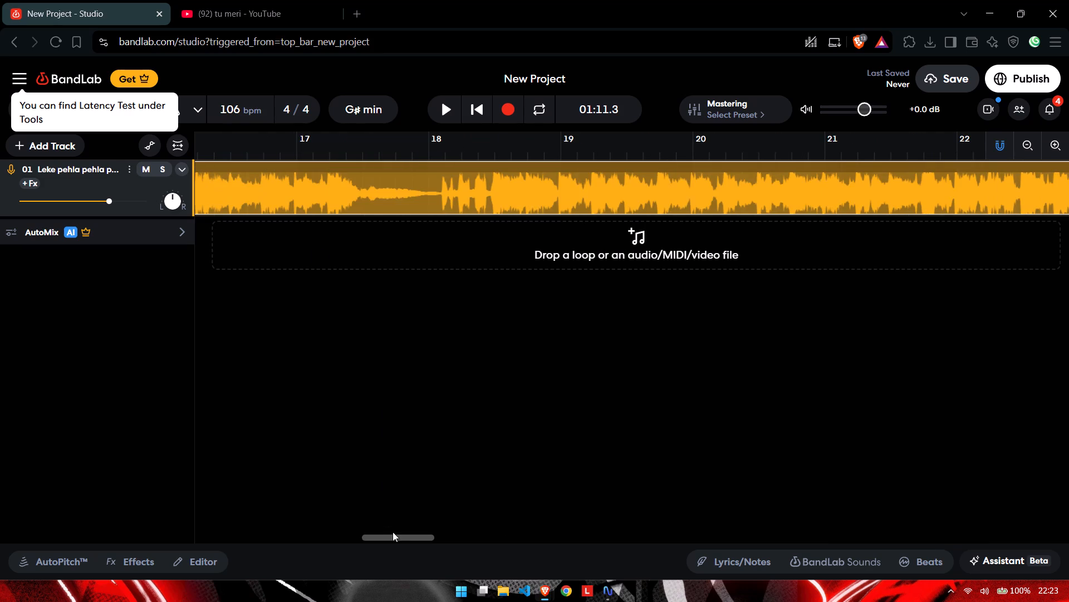
left_click_drag(397, 536, 173, 514)
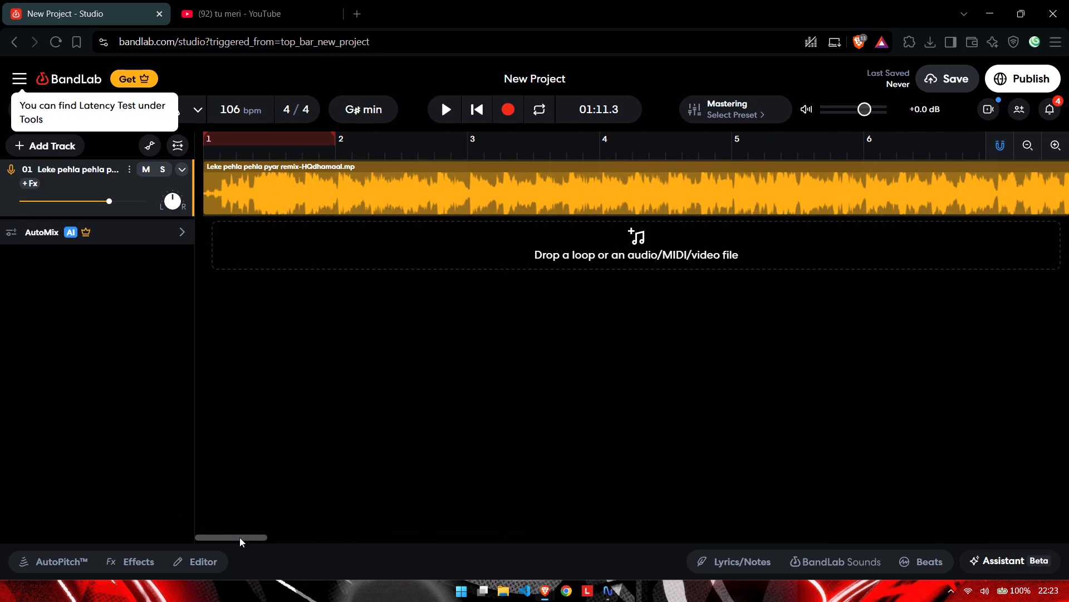
left_click_drag(239, 537, 339, 541)
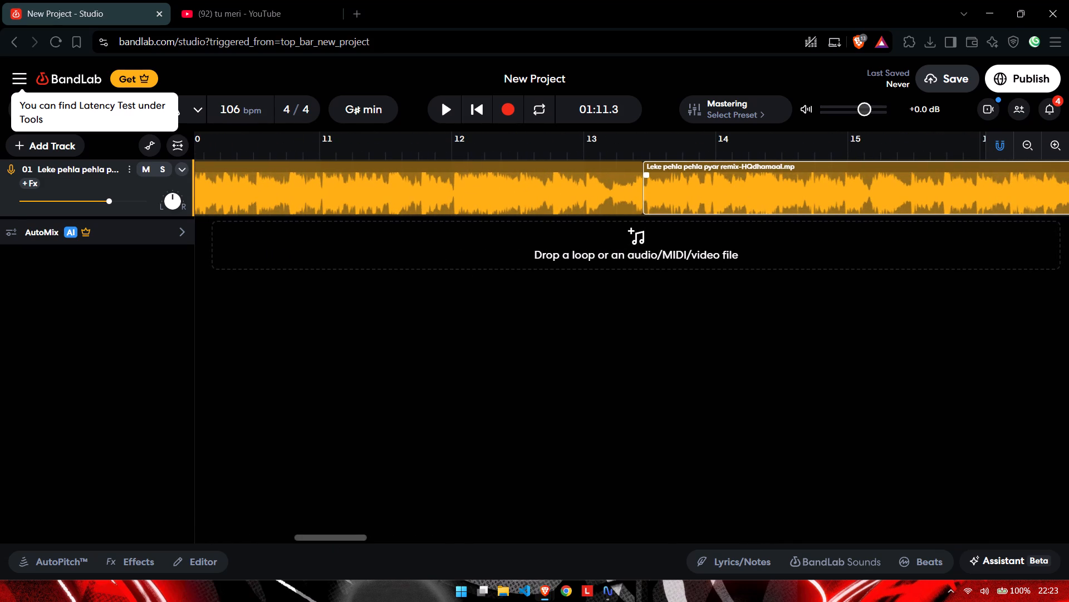
left_click(489, 156)
key("space")
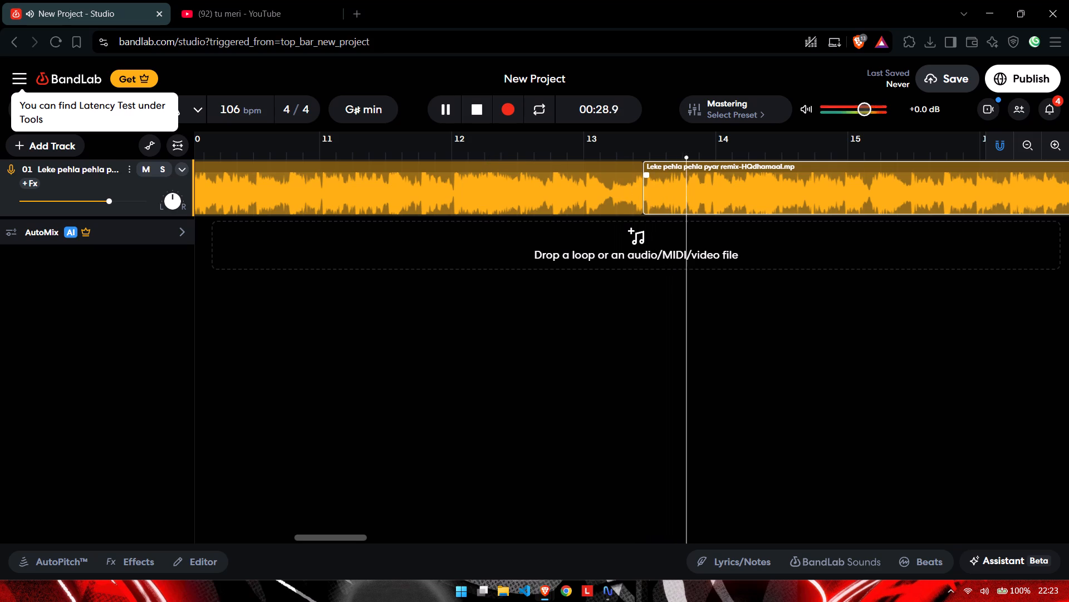
scroll(701, 223, "up", 3, "ctrl")
key("space")
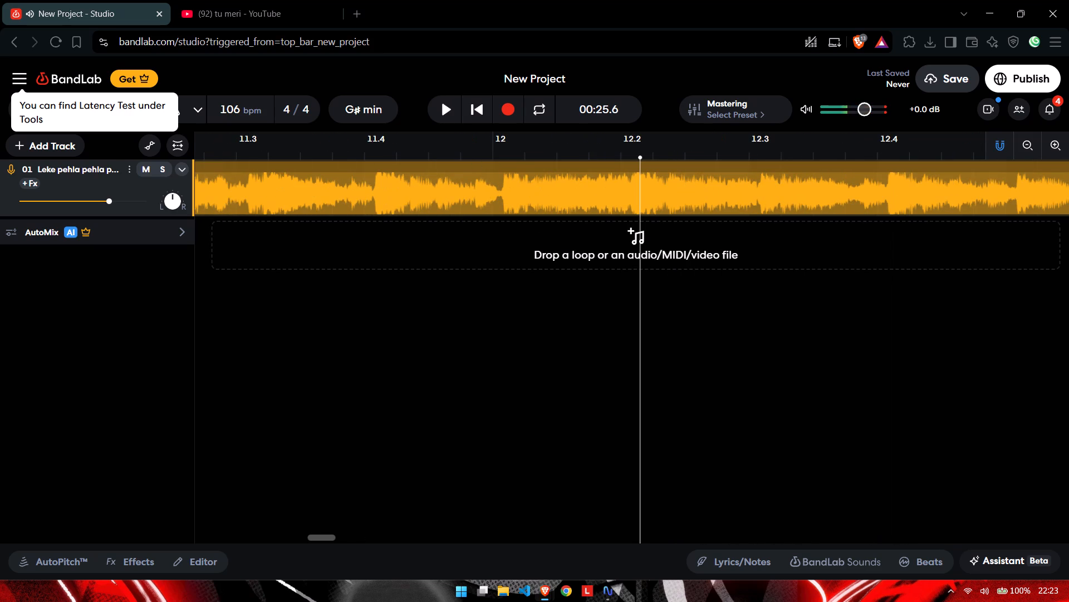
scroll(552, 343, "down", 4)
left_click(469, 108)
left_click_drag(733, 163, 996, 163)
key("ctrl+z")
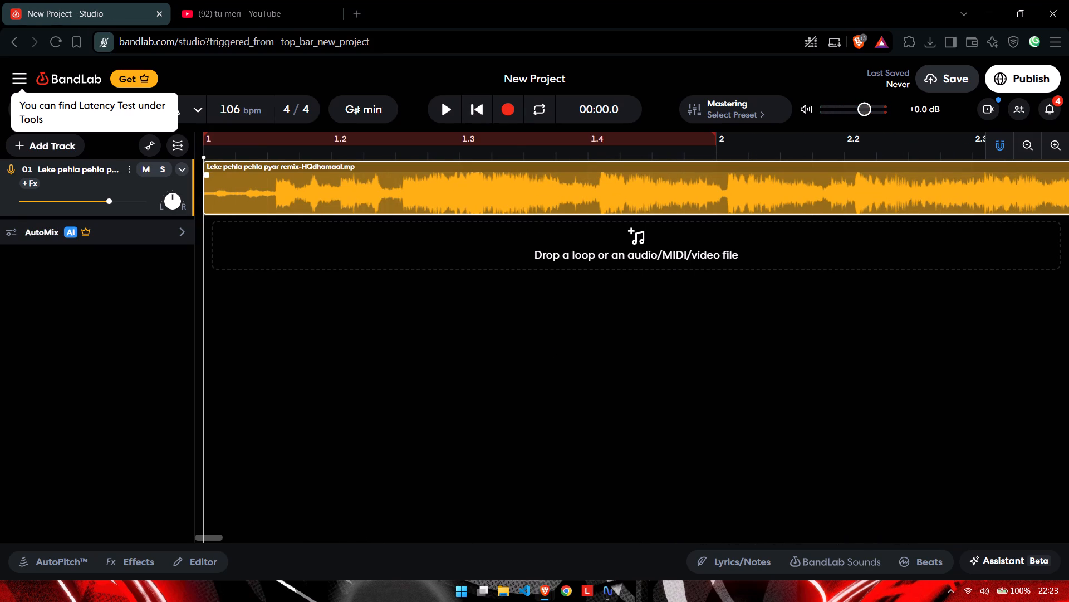
Audition the join in bar 13 repeatedly, starting near beat 13.2 and again from beat 12.4.
scroll(587, 391, "down", 2)
scroll(587, 391, "up", 5, "shift")
scroll(587, 391, "down", 20, "shift")
scroll(587, 391, "down", 3, "shift")
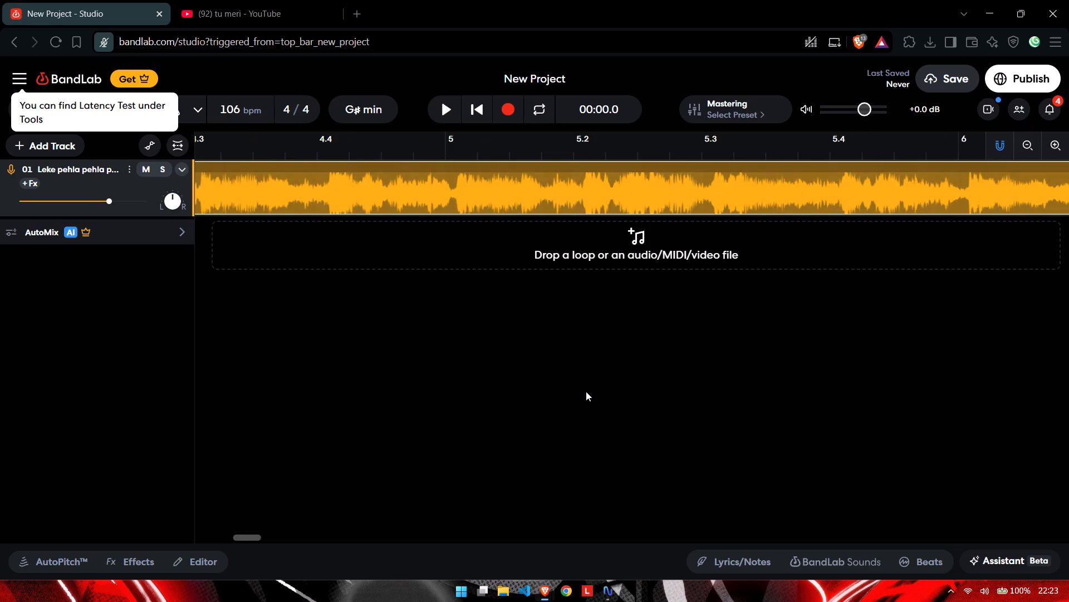
scroll(586, 391, "down", 20, "shift")
scroll(586, 391, "down", 20, "shift")
scroll(586, 391, "down", 8, "shift")
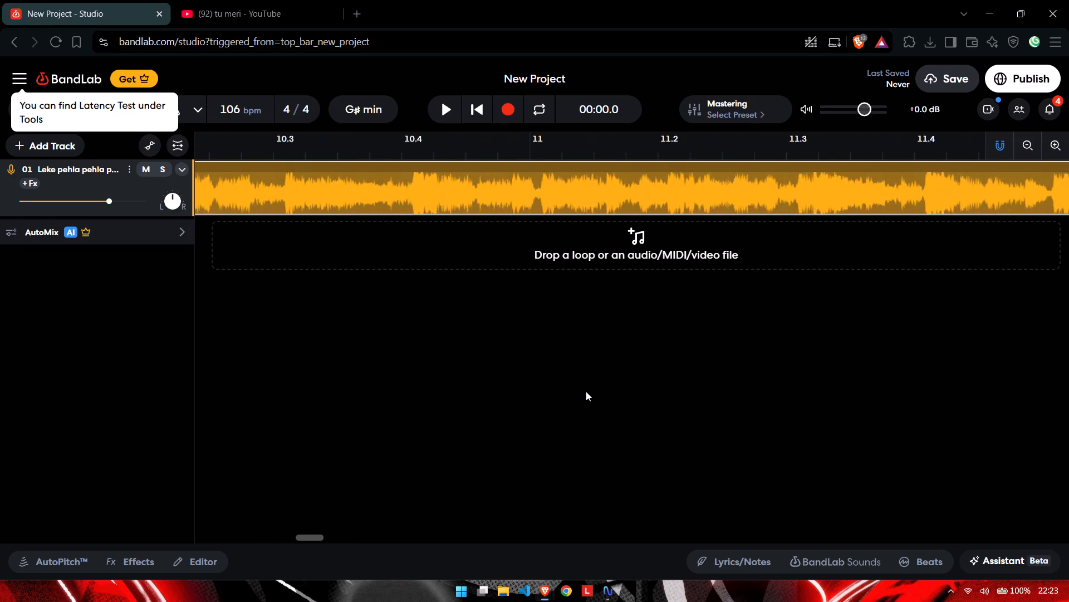
scroll(586, 391, "down", 15, "shift")
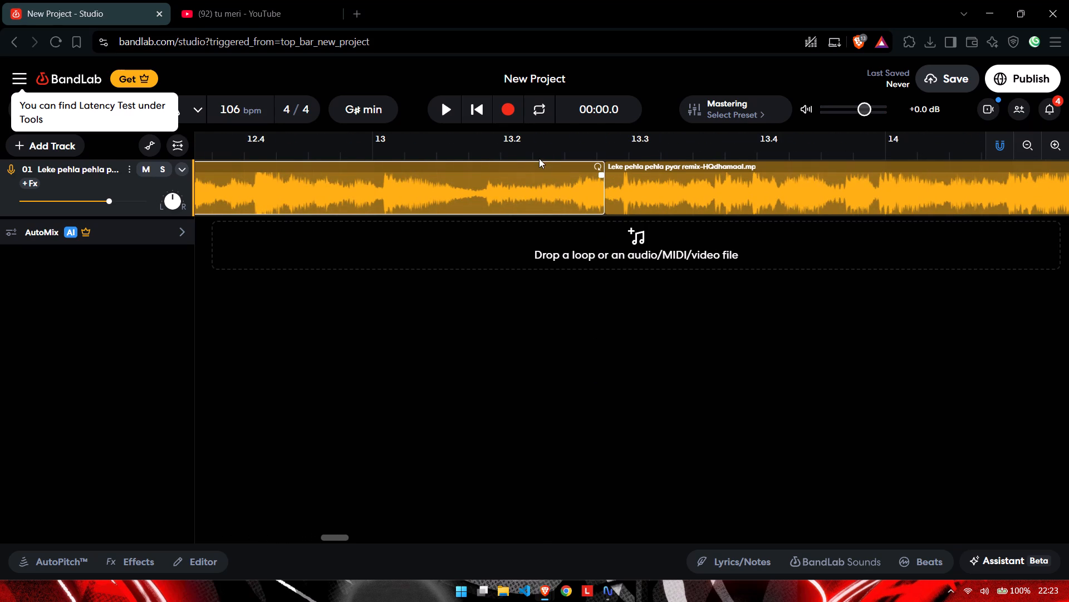
left_click(538, 158)
key("space")
key("space")
left_click(550, 146)
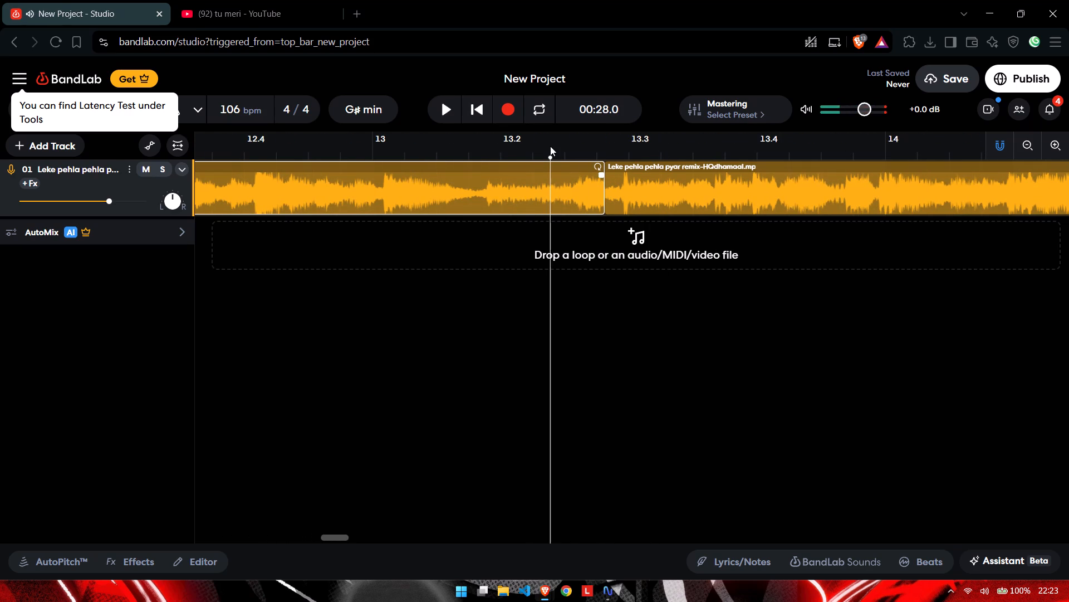
key("space")
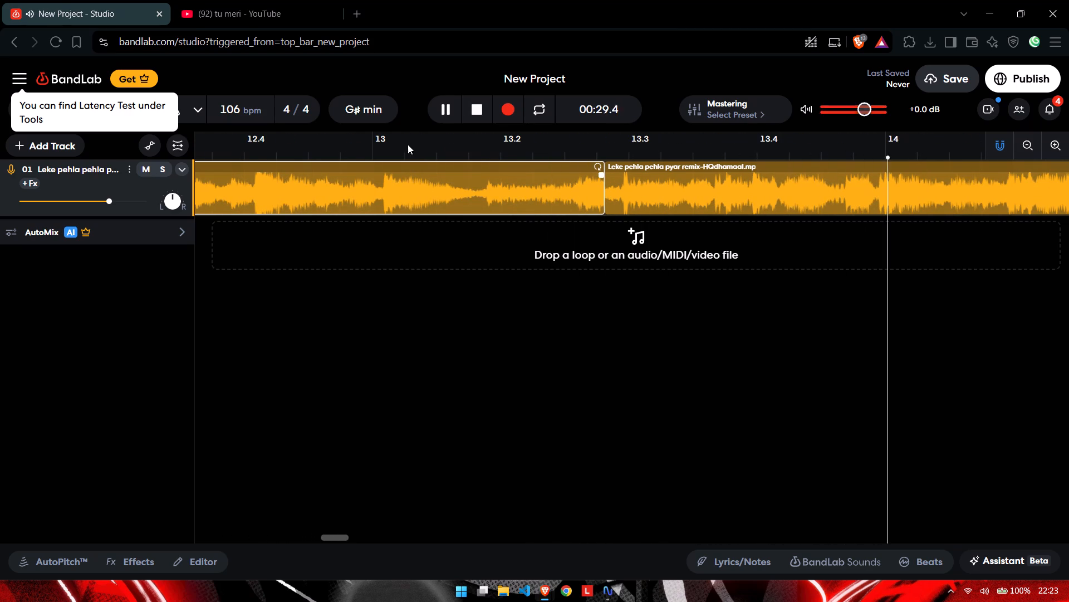
left_click(254, 154)
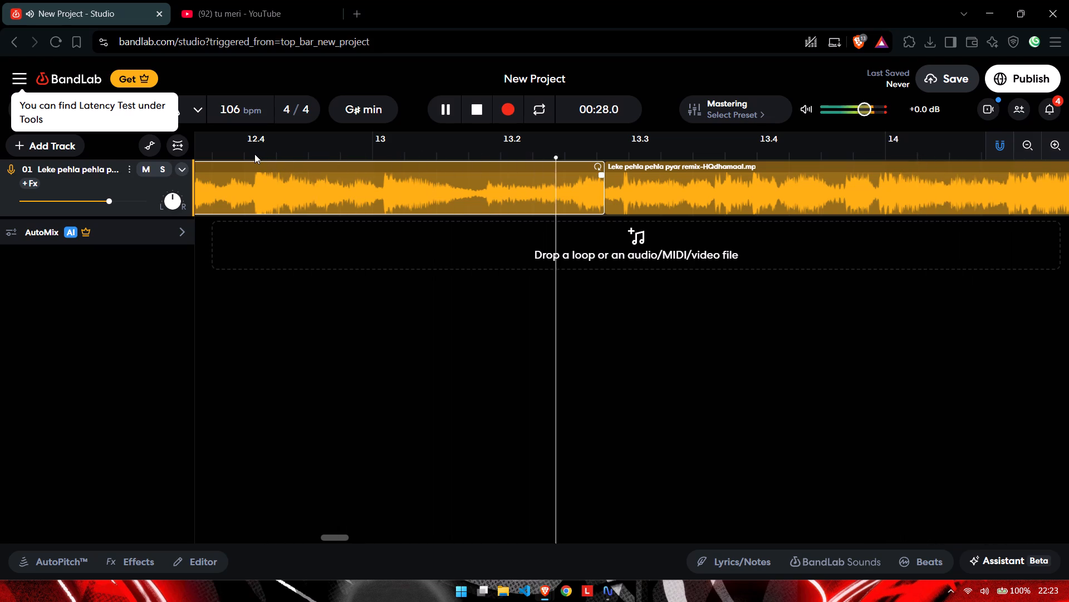
scroll(482, 191, "up", 2, "ctrl")
key("space")
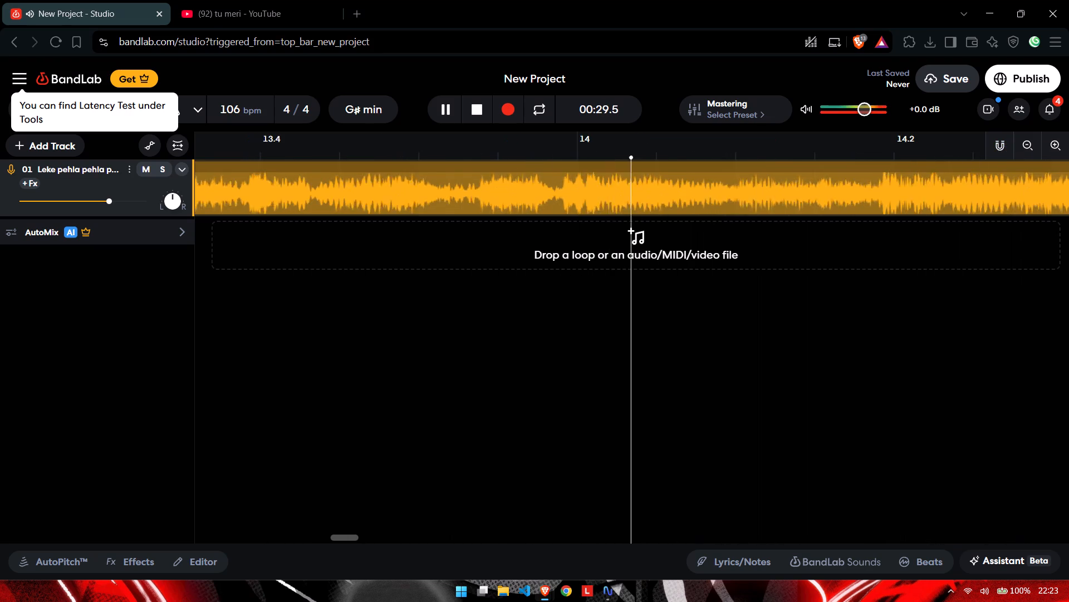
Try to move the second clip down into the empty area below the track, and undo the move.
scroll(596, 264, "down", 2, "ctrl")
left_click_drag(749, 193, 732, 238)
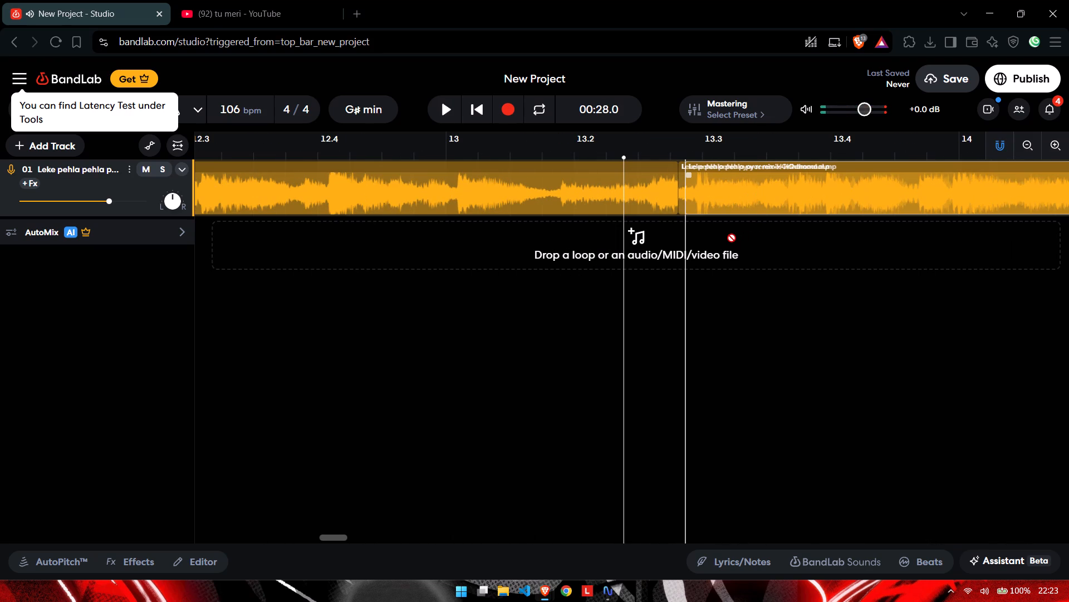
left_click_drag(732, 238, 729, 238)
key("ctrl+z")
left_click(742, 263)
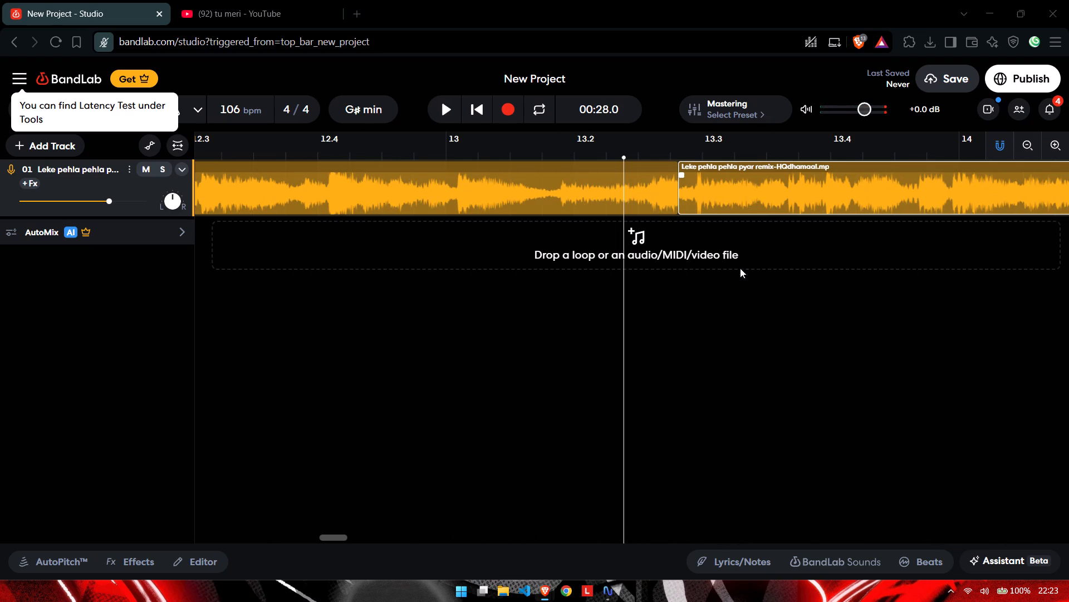
Add an empty second track directly below the first one.
left_click(1068, 5)
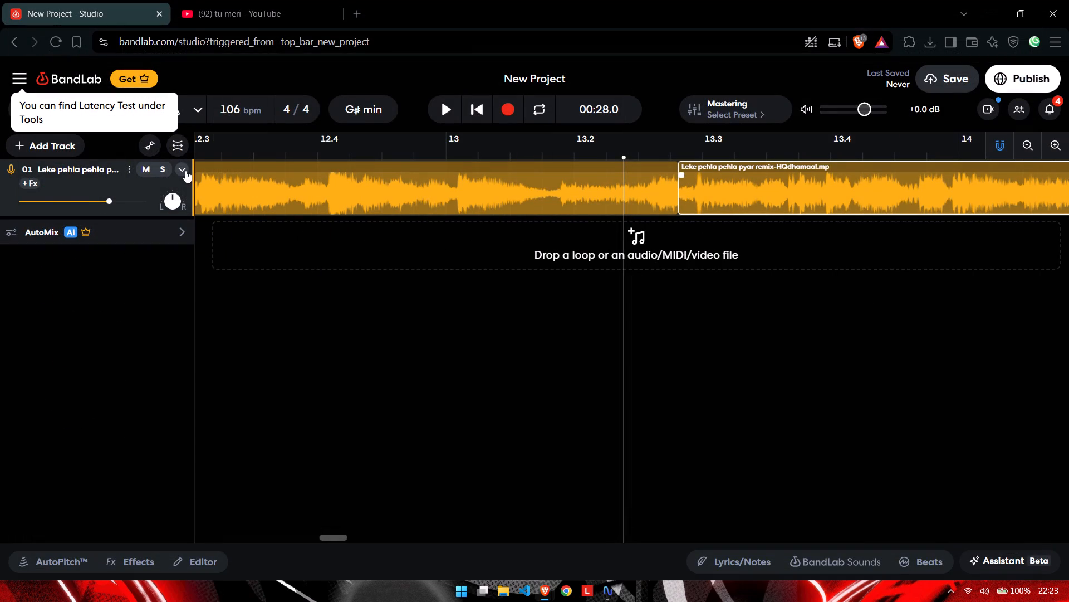
left_click(390, 213)
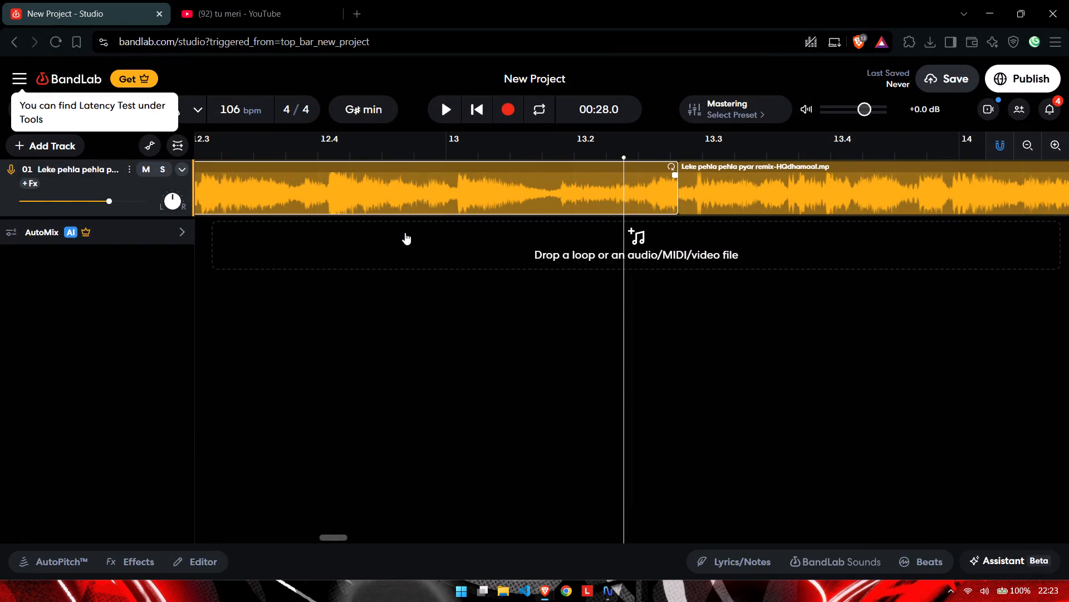
left_click(405, 232)
double_click(214, 147)
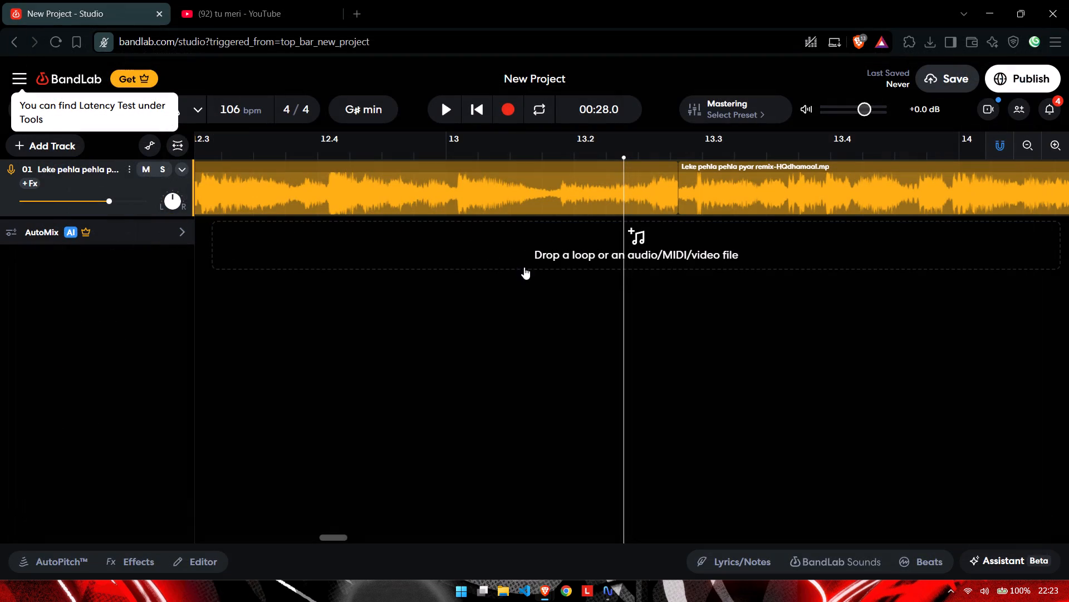
left_click(441, 241)
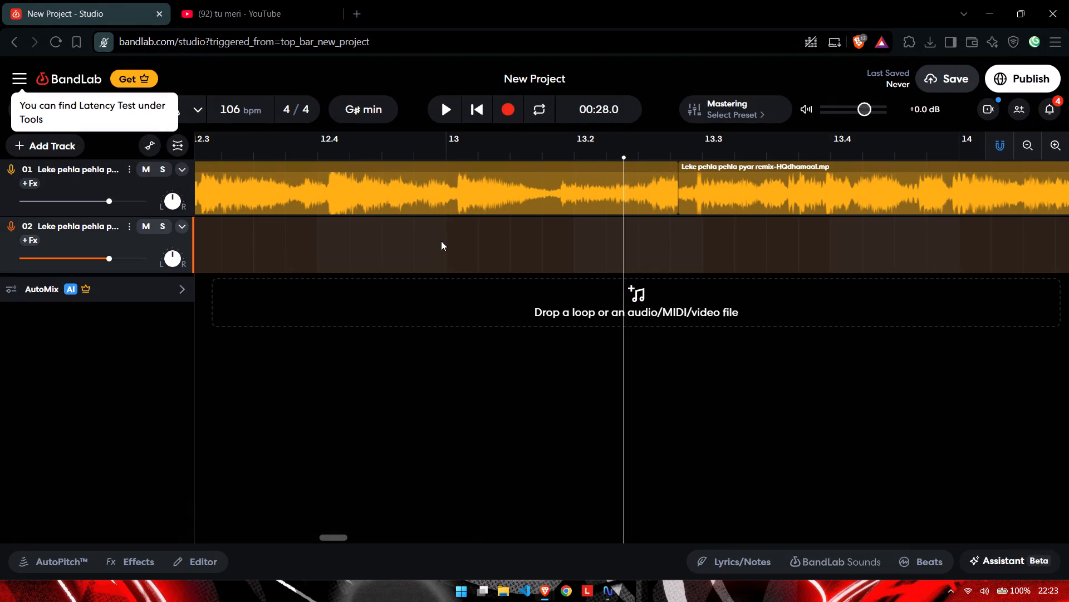
key("Delete")
Move the second clip down onto track 02, keeping its start aligned with the end of the first clip.
left_click_drag(759, 183, 758, 247)
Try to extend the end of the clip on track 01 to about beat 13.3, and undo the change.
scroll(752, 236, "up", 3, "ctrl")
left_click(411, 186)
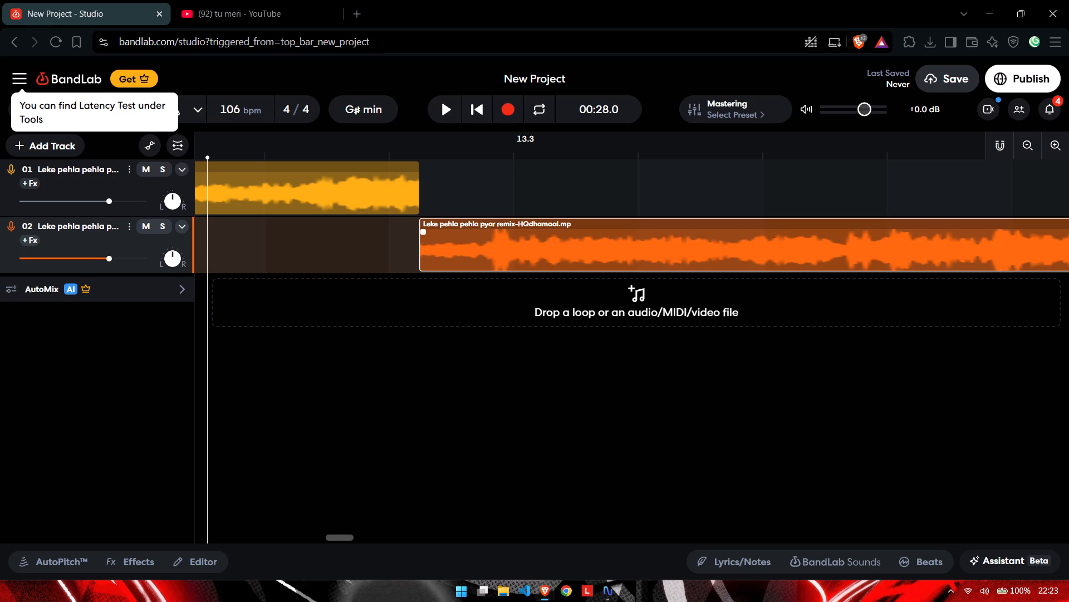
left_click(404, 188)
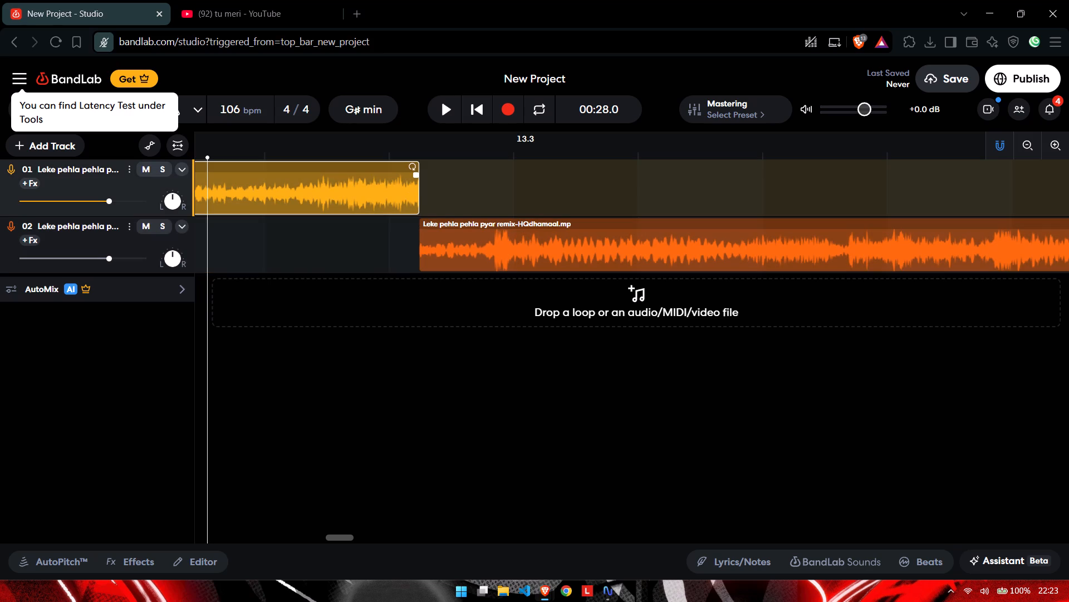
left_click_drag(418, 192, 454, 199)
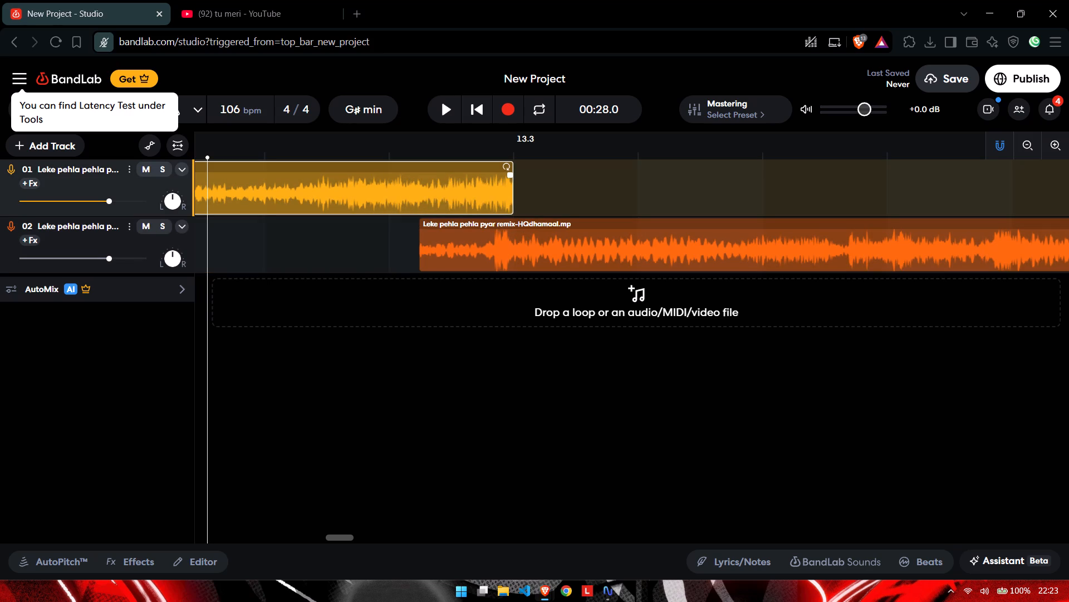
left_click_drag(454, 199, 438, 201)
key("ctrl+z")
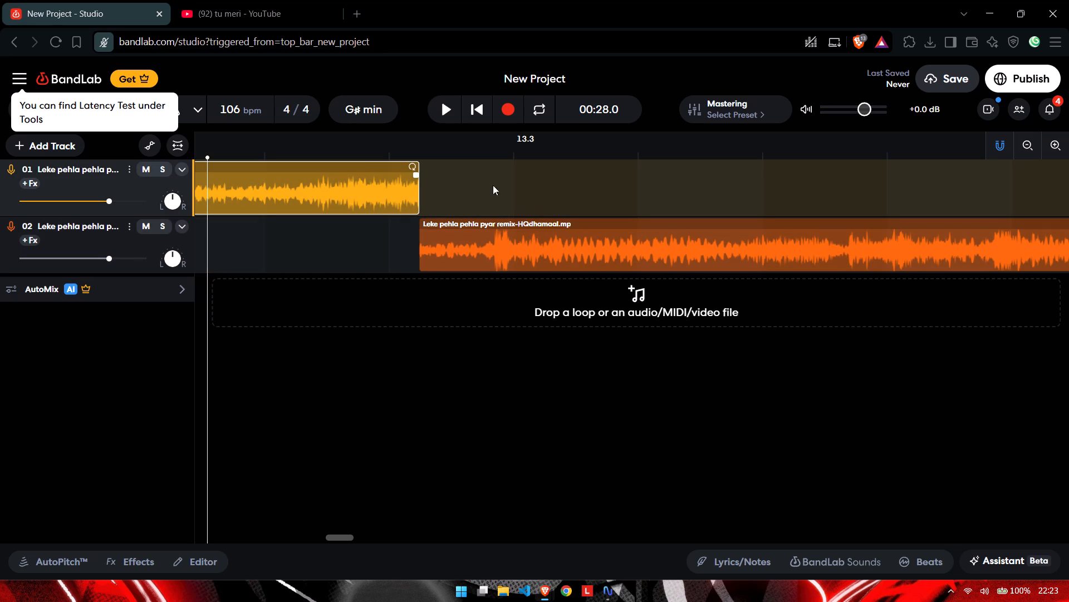
Turn off snapping to the timeline grid.
left_click(1005, 141)
Extend the end of the clip on track 01 slightly past the start of the clip on track 02 to overlap them.
left_click_drag(419, 194, 442, 197)
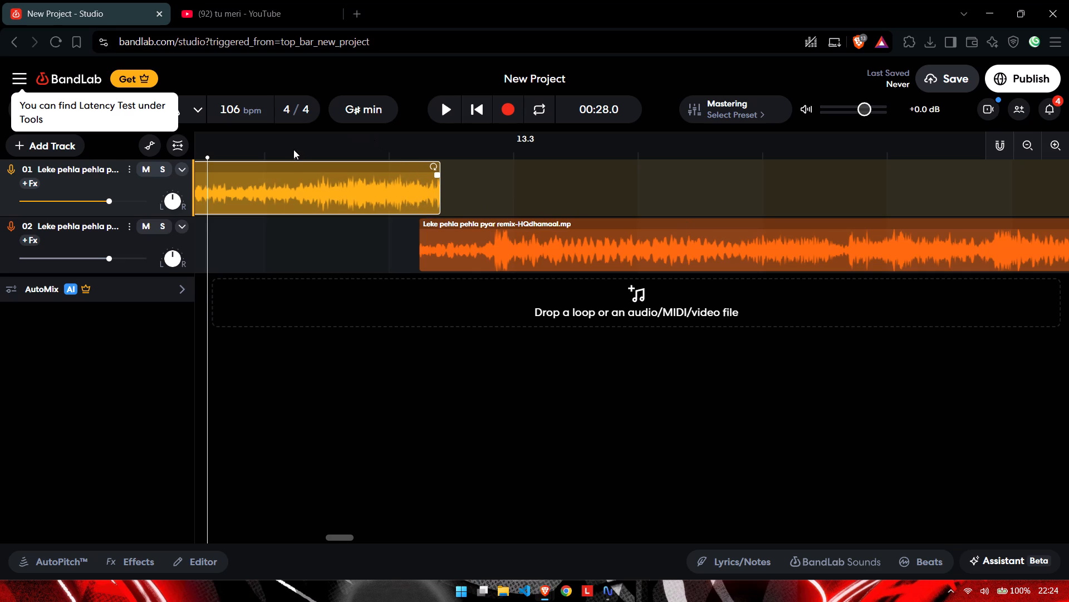
Play back the join between the two clips from around bar 13 to check how the overlap sounds.
left_click(293, 149)
key("space")
scroll(296, 156, "down", 6, "ctrl")
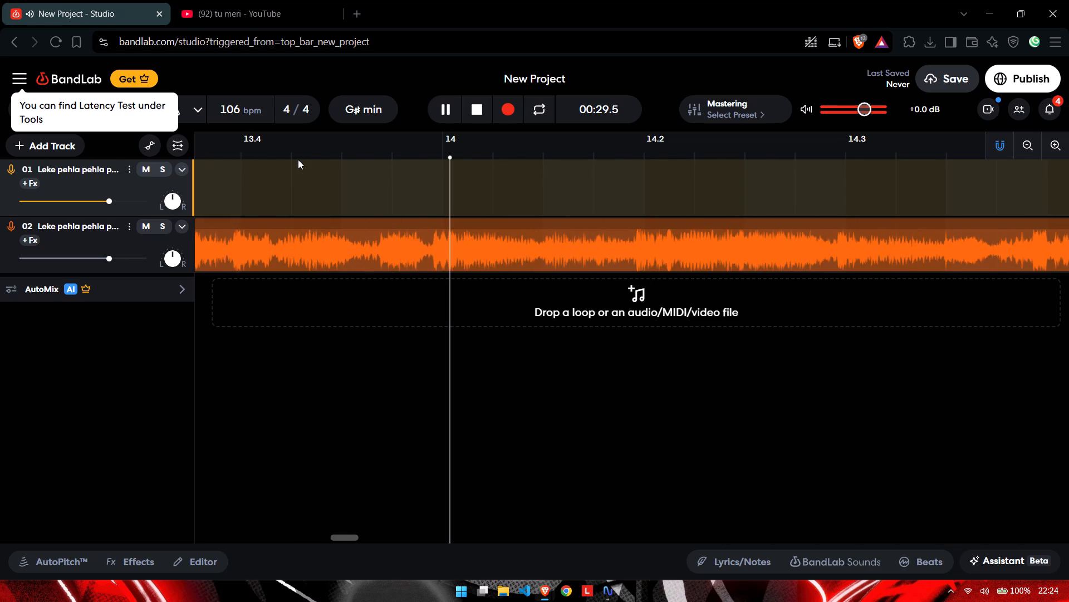
key("space")
left_click(208, 154)
key("space")
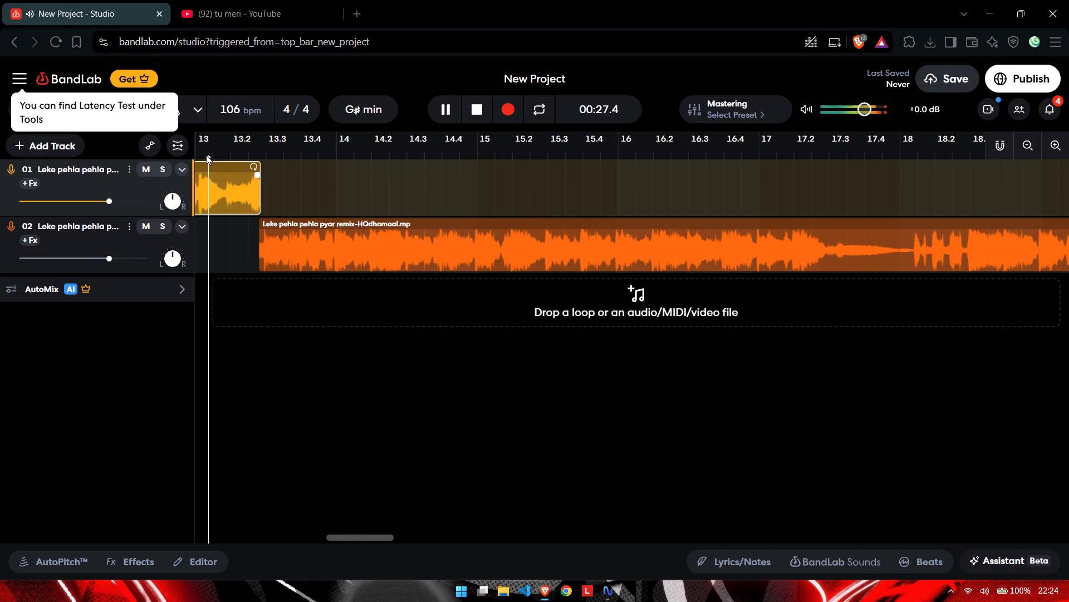
scroll(248, 192, "up", 1, "ctrl")
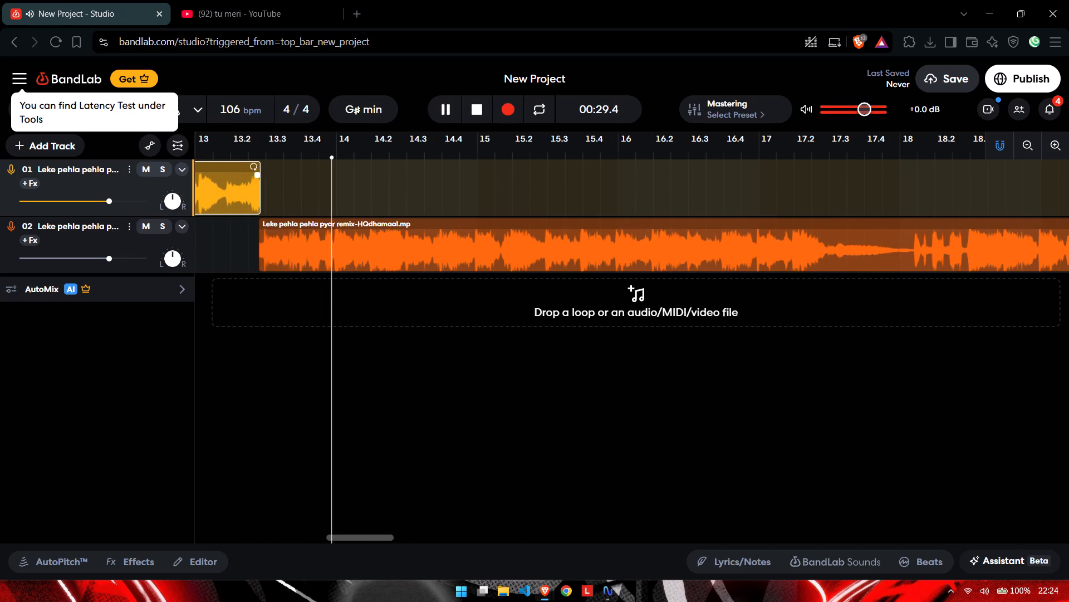
left_click_drag(341, 537, 293, 535)
key("space")
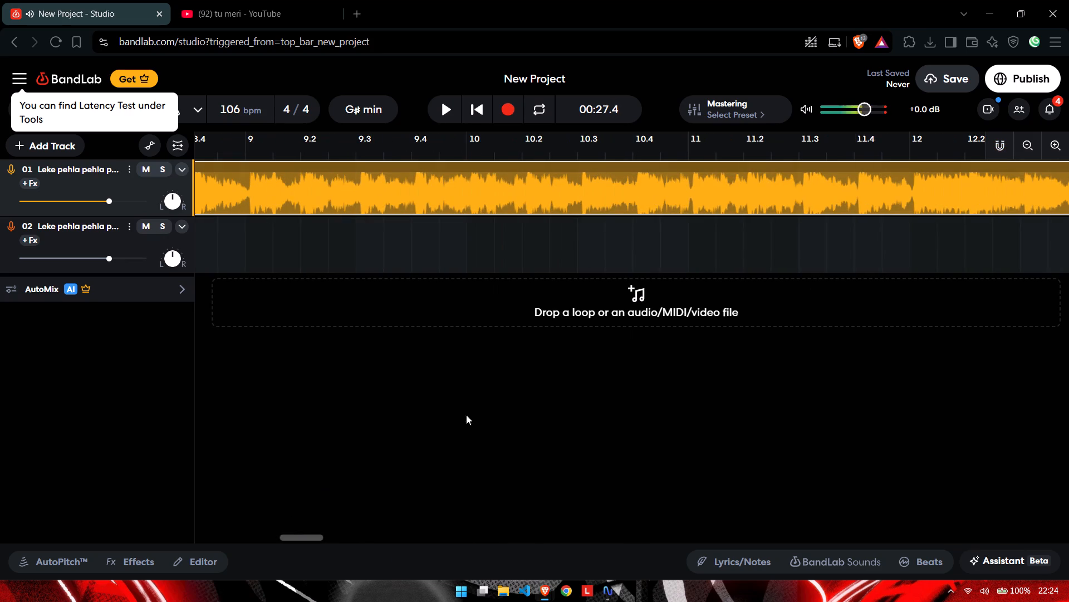
scroll(578, 477, "up", 2, "shift")
scroll(578, 476, "down", 8, "shift")
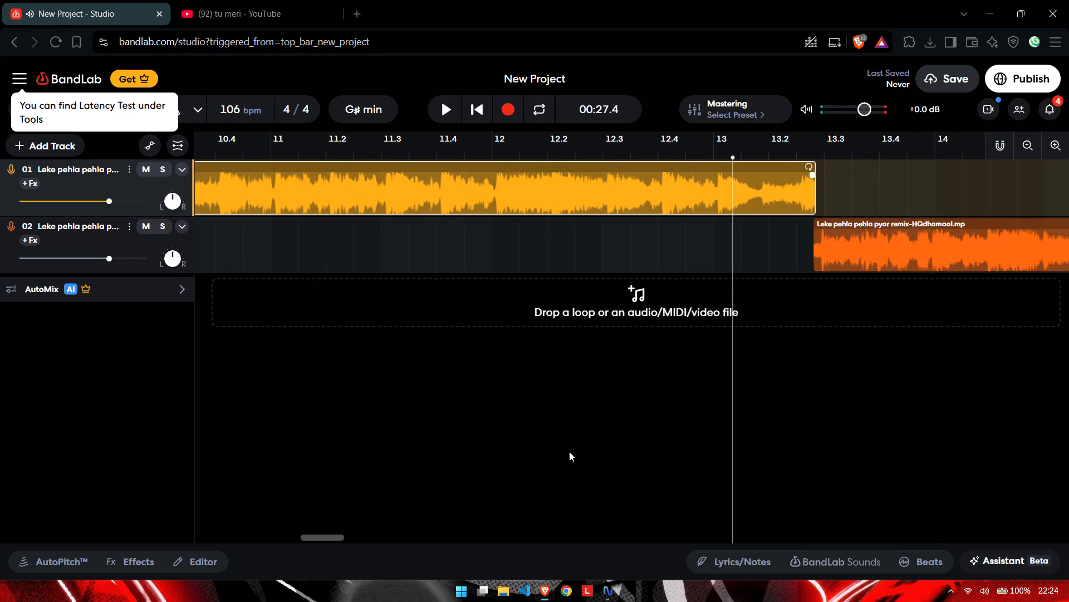
Widen the overlap by slightly extending the end of the clip on track 01 and the start of the clip on track 02.
scroll(569, 452, "down", 3, "shift")
scroll(639, 245, "up", 3, "ctrl")
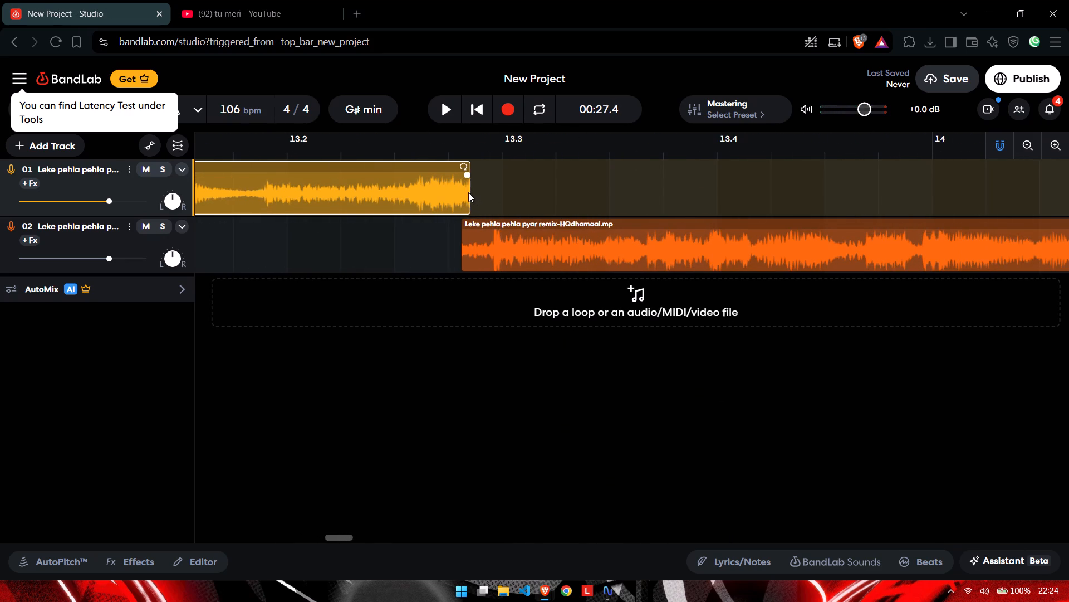
left_click_drag(470, 194, 477, 196)
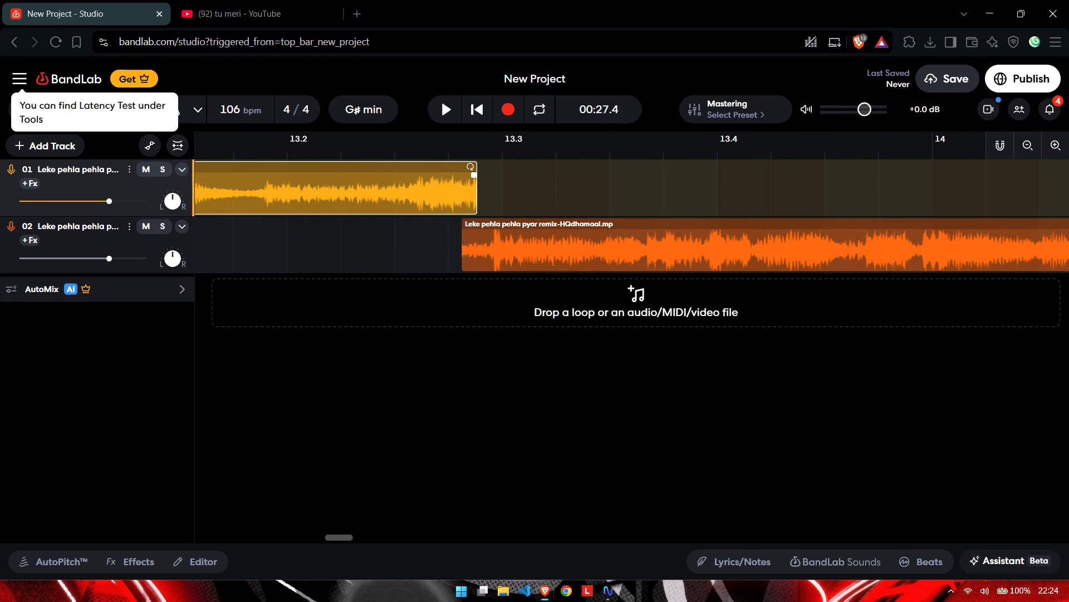
left_click(464, 253)
left_click_drag(462, 252, 453, 253)
Play back the overlap near beat 13.3 several times and listen to the transition between the tracks.
left_click(346, 149)
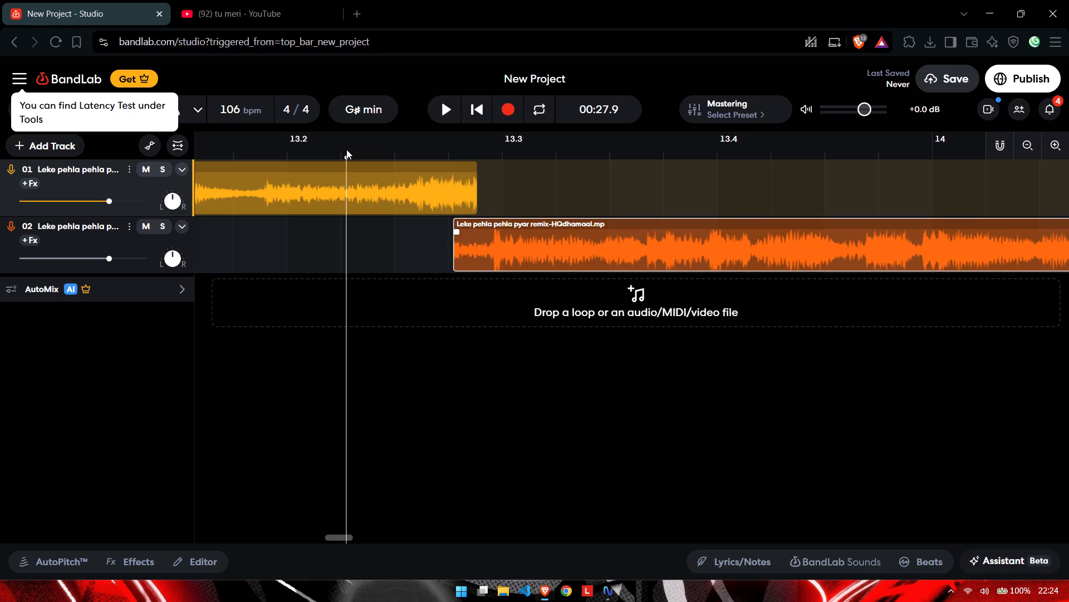
key("space")
key("space")
left_click_drag(305, 162, 219, 177)
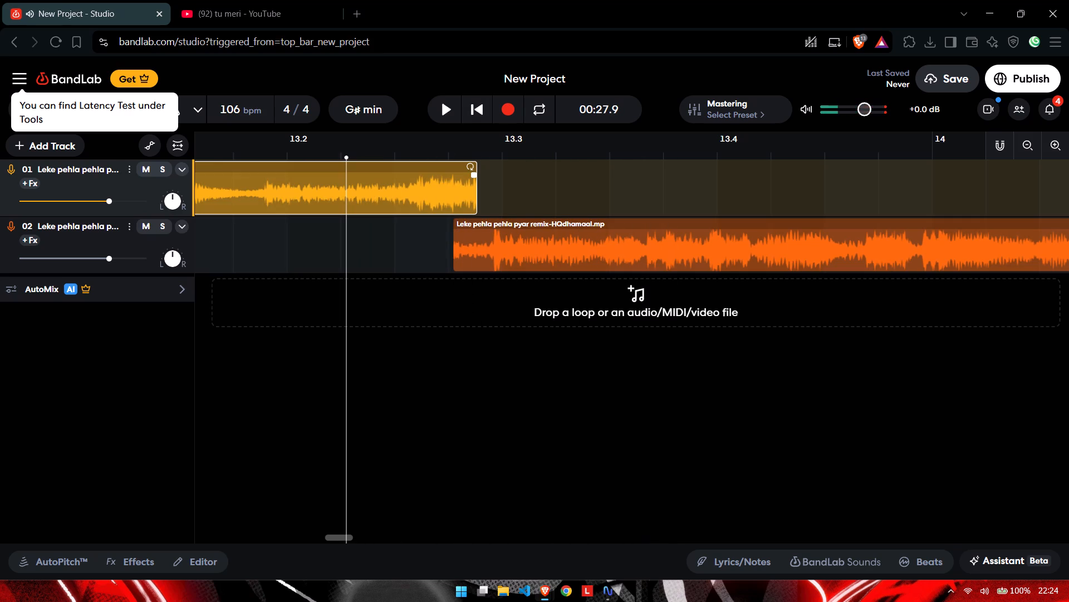
left_click(205, 153)
key("space")
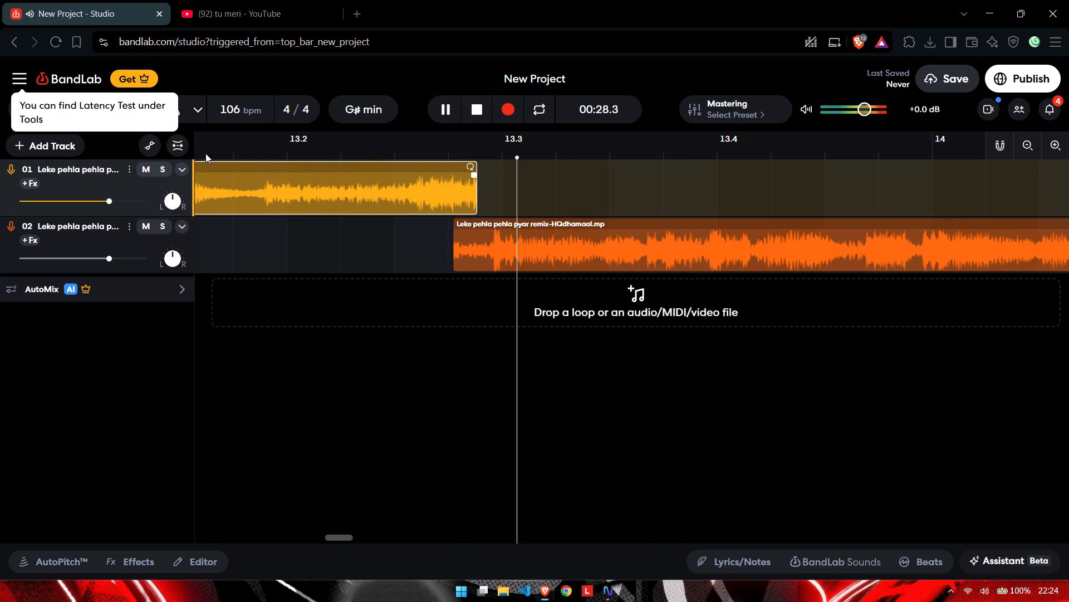
scroll(214, 167, "down", 4, "ctrl")
left_click(223, 159)
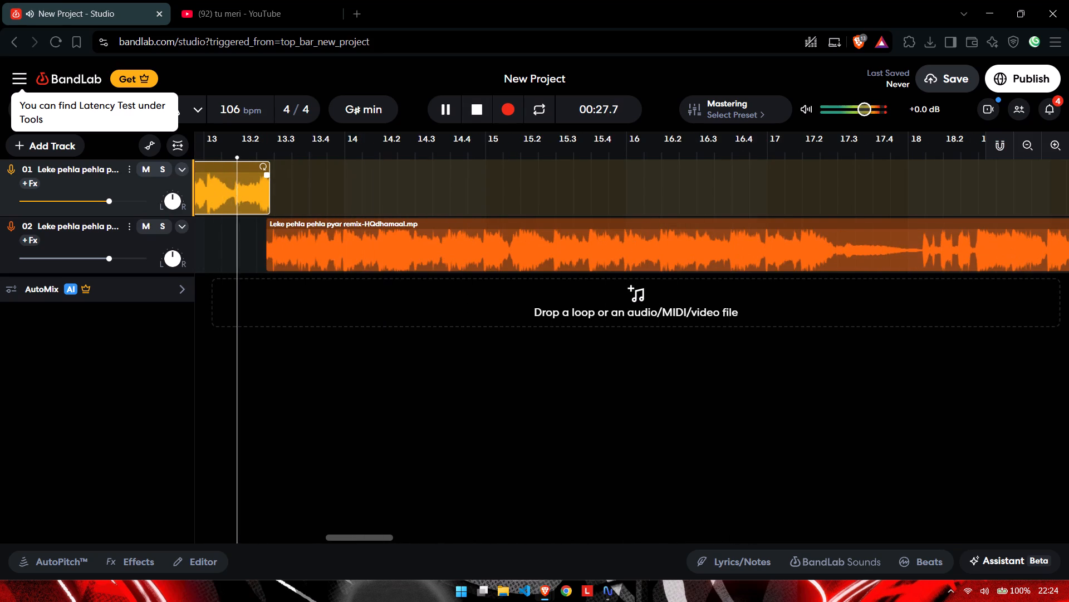
key("space")
key("space")
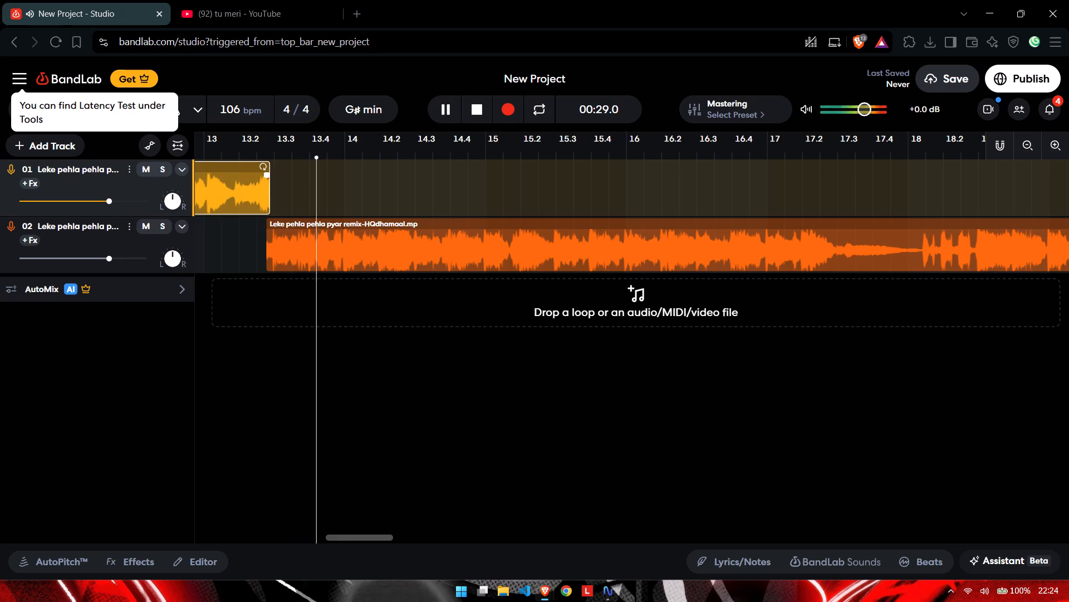
scroll(304, 178, "up", 1, "ctrl")
scroll(361, 349, "up", 1, "ctrl")
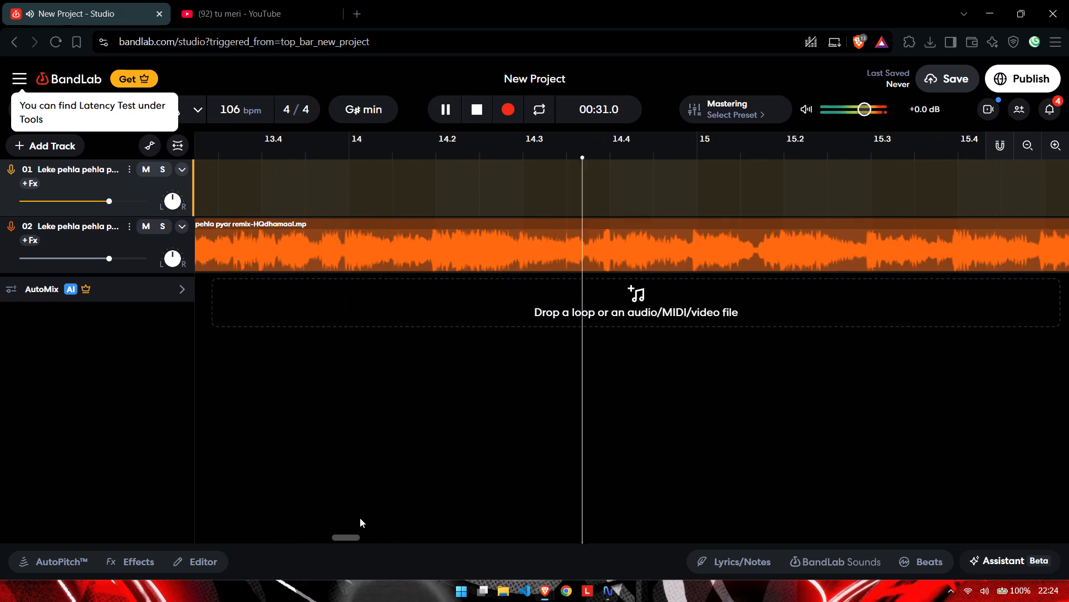
scroll(386, 422, "up", 2, "ctrl")
left_click(437, 104)
Trim the end of the clip on track 01 back slightly, keeping a small overlap with the clip on track 02.
scroll(414, 247, "down", 2)
scroll(414, 247, "up", 2)
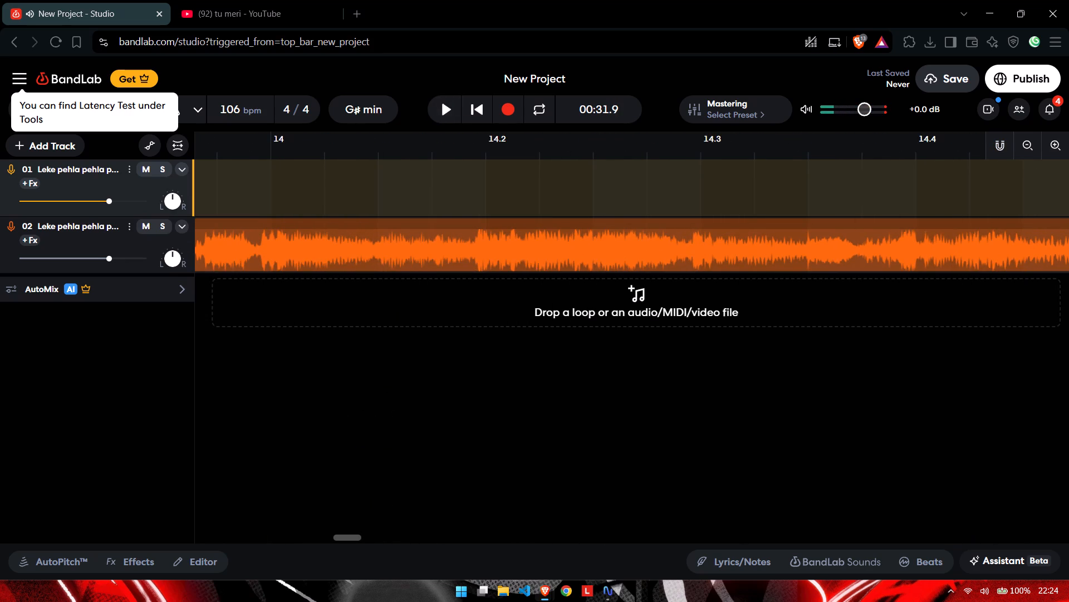
scroll(414, 247, "up", 8, "shift")
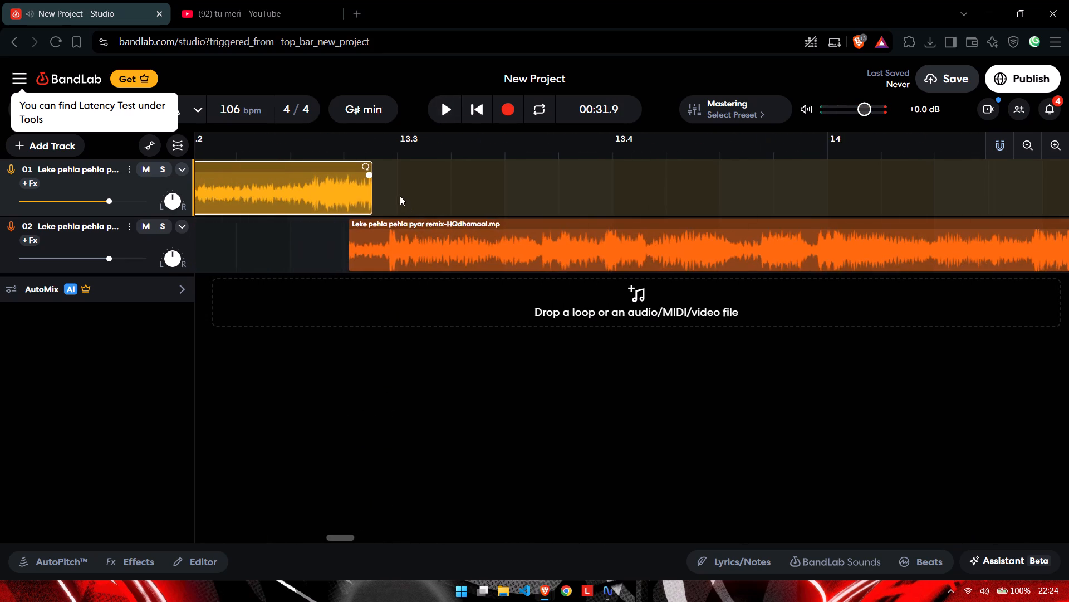
scroll(400, 196, "up", 2, "ctrl")
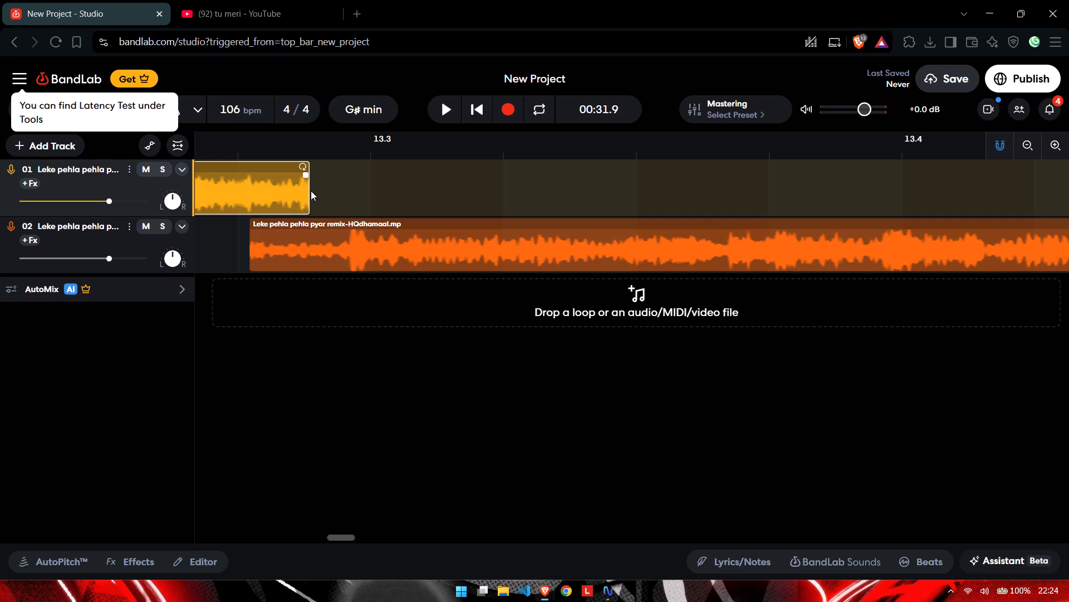
left_click(298, 186)
left_click(303, 189)
left_click(295, 185)
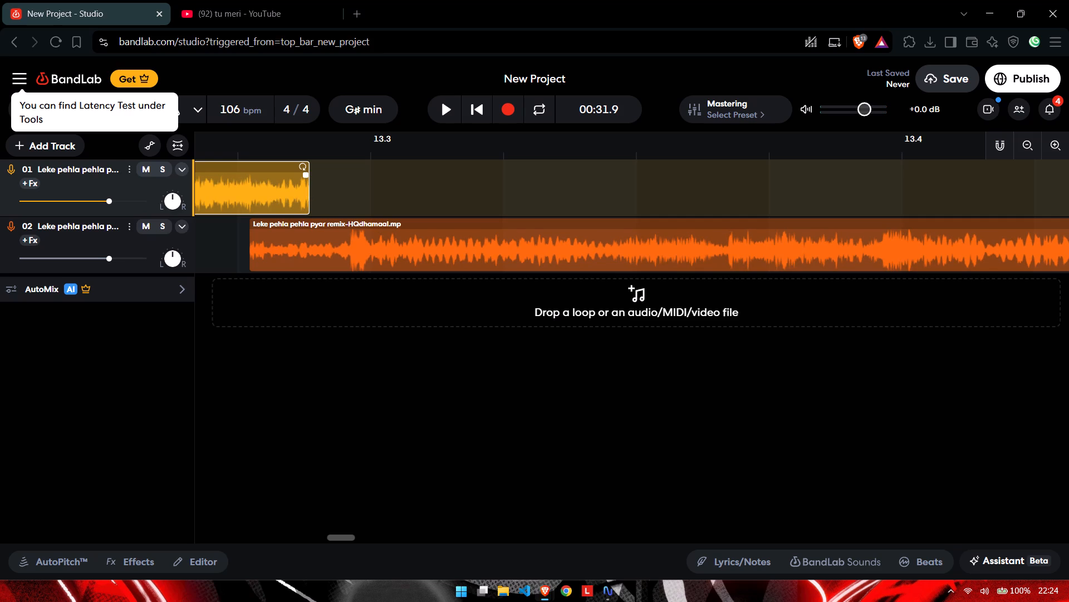
left_click(310, 192)
left_click_drag(310, 192, 302, 196)
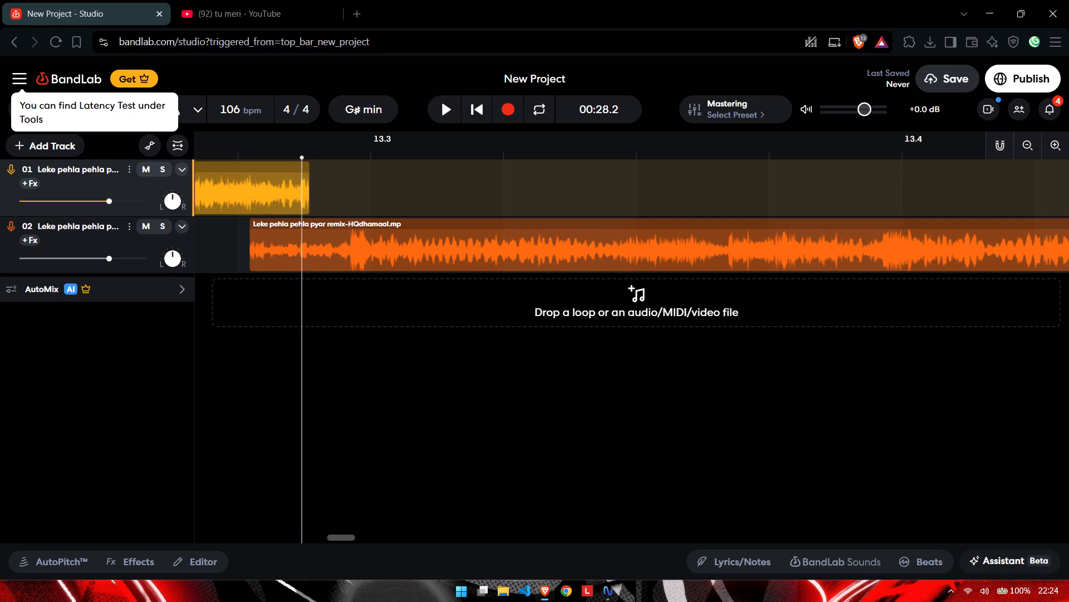
left_click(306, 199)
left_click(294, 187)
left_click_drag(309, 194, 304, 197)
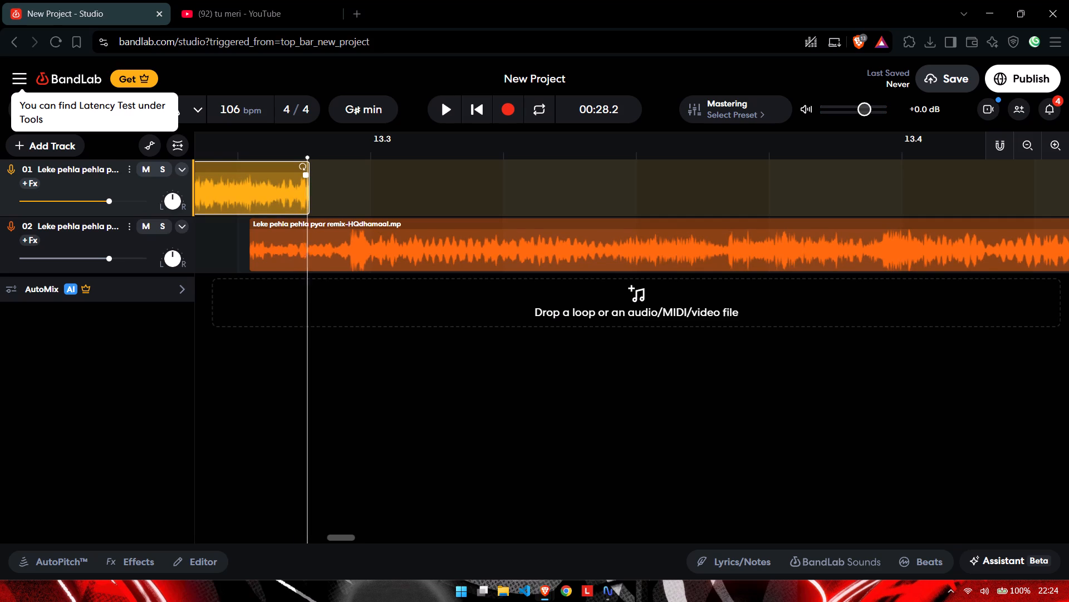
left_click_drag(304, 197, 300, 197)
left_click(236, 159)
left_click(296, 182)
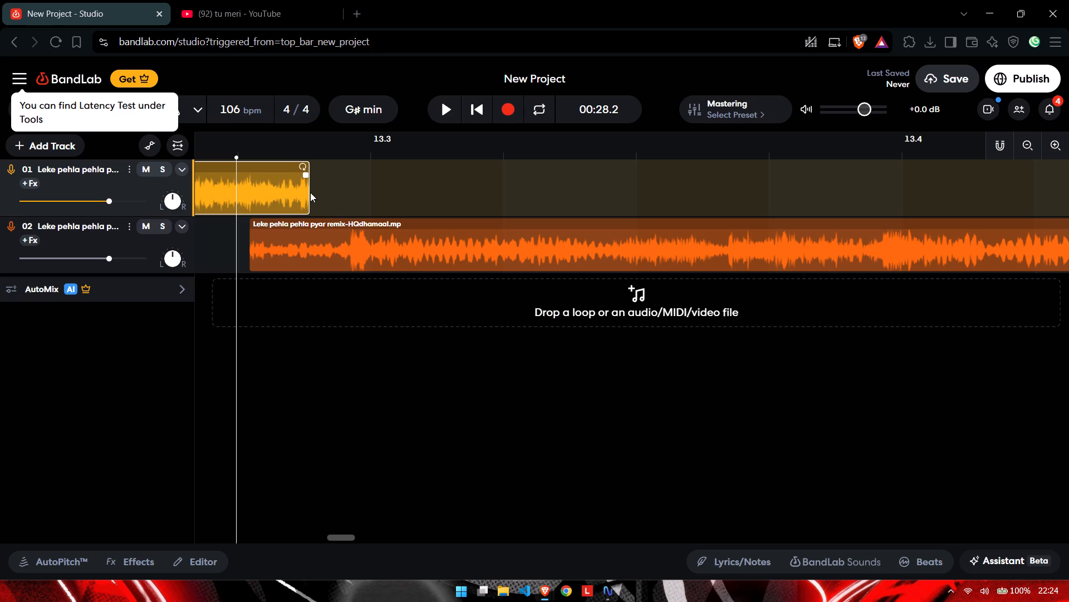
left_click_drag(308, 192, 297, 193)
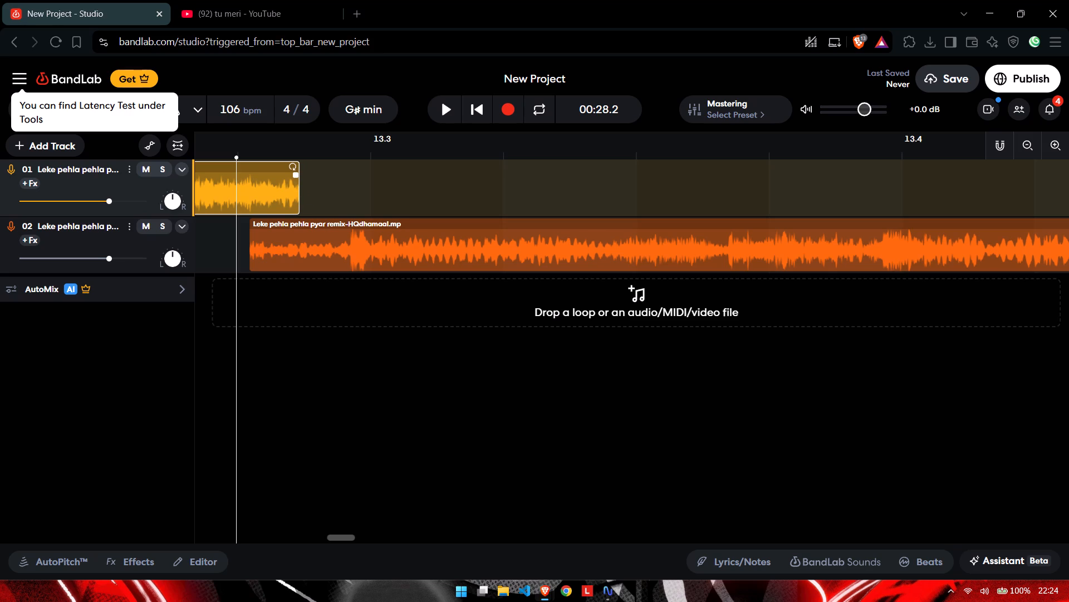
Play back the transition from track 01 to track 02 just before beat 13.3.
left_click(214, 154)
key("space")
scroll(261, 177, "down", 5, "ctrl")
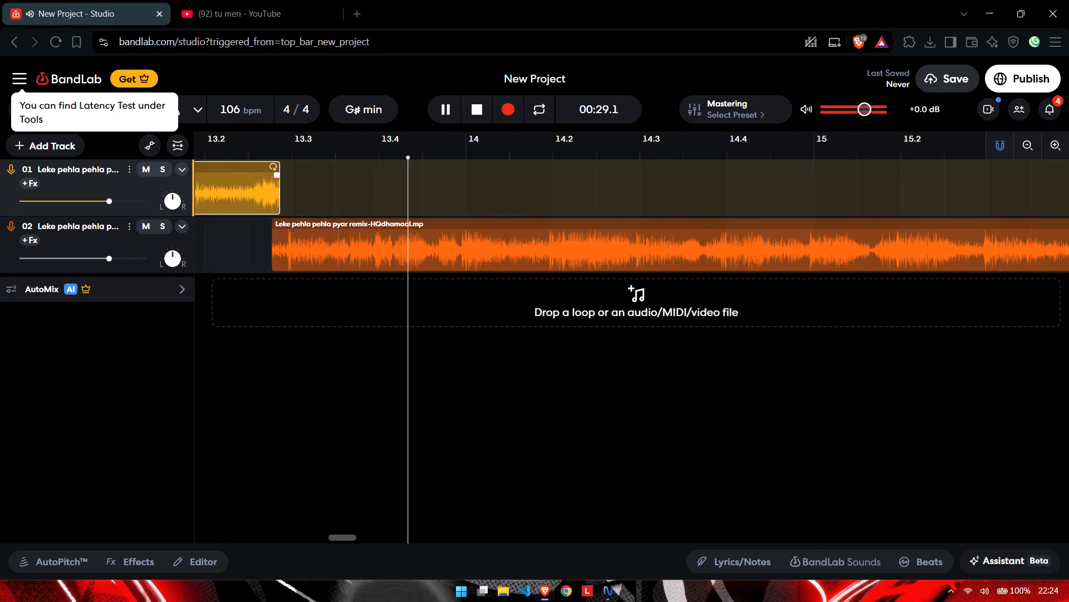
left_click(218, 157)
scroll(271, 186, "down", 2, "ctrl")
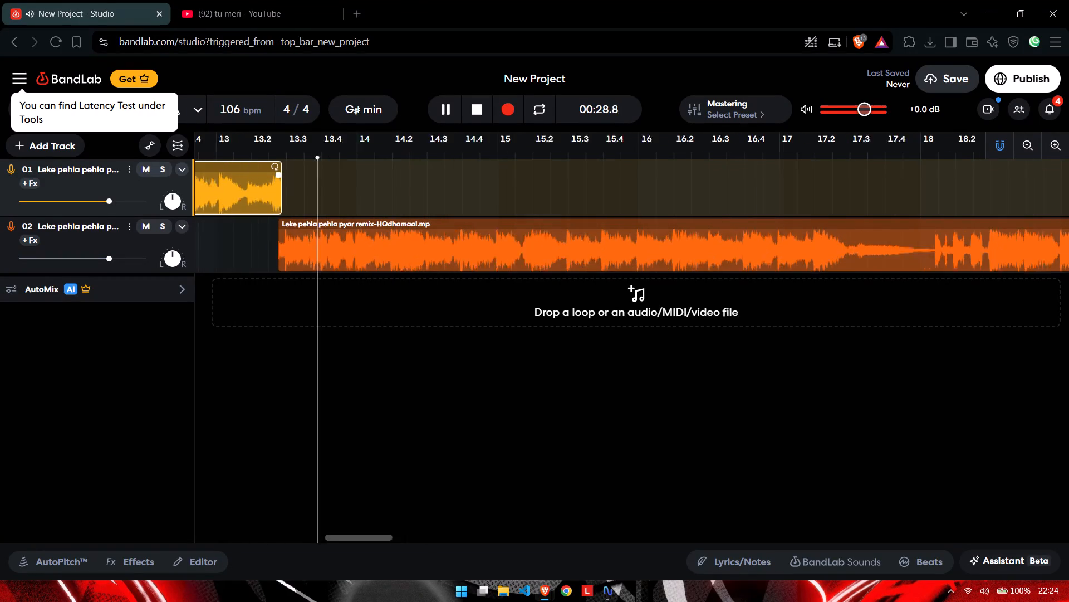
Listen to the remix from the beginning, skipping ahead to the join and on through the clip on track 02.
scroll(271, 186, "down", 2, "ctrl")
left_click(223, 161)
left_click(210, 157)
key("space")
key("space")
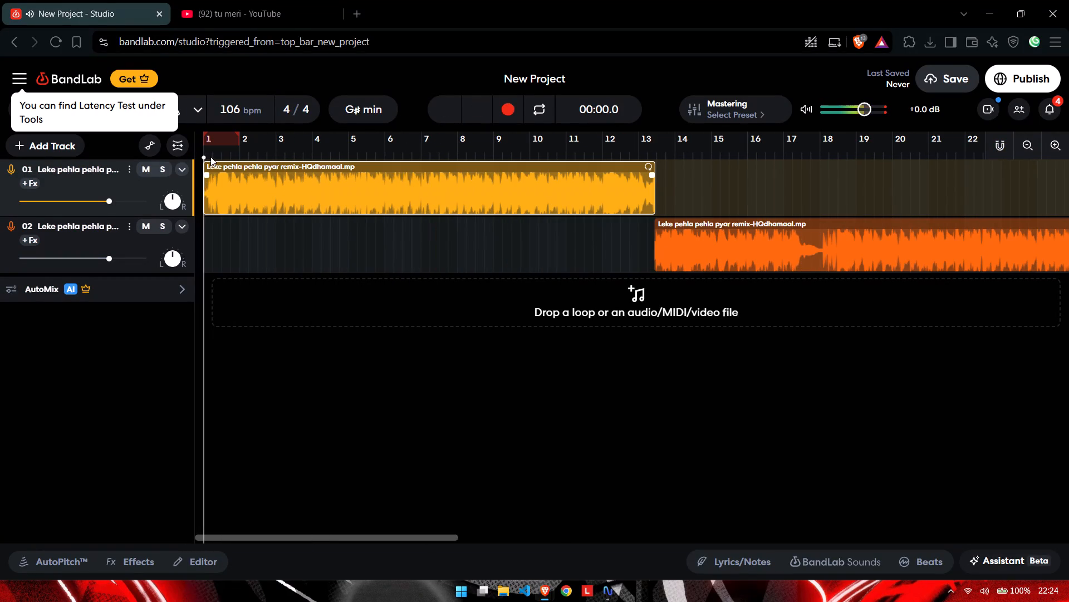
left_click(383, 162)
left_click(499, 162)
left_click(538, 153)
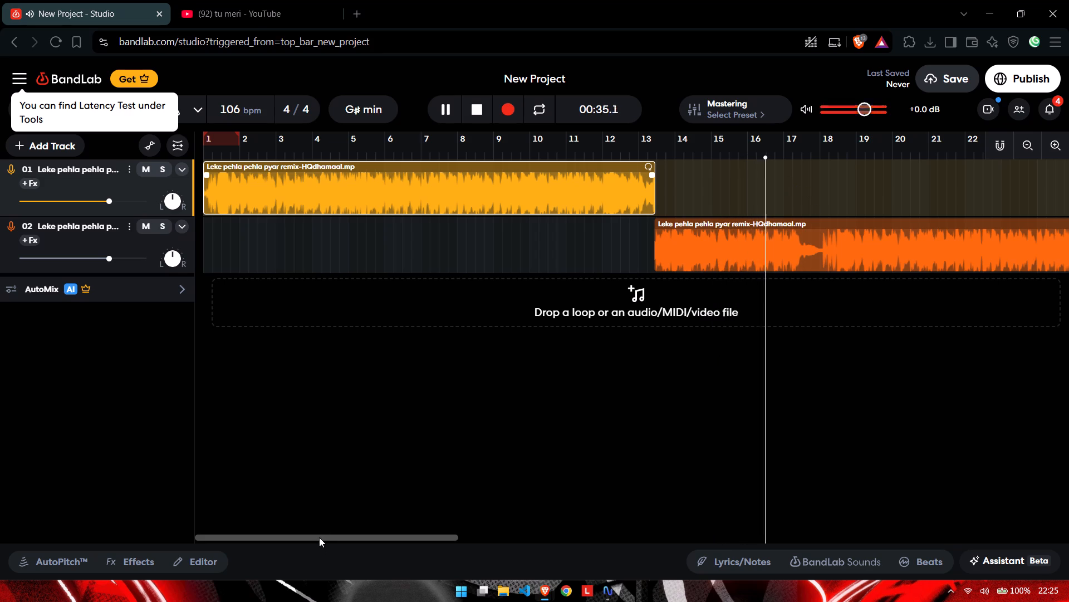
left_click_drag(319, 537, 353, 542)
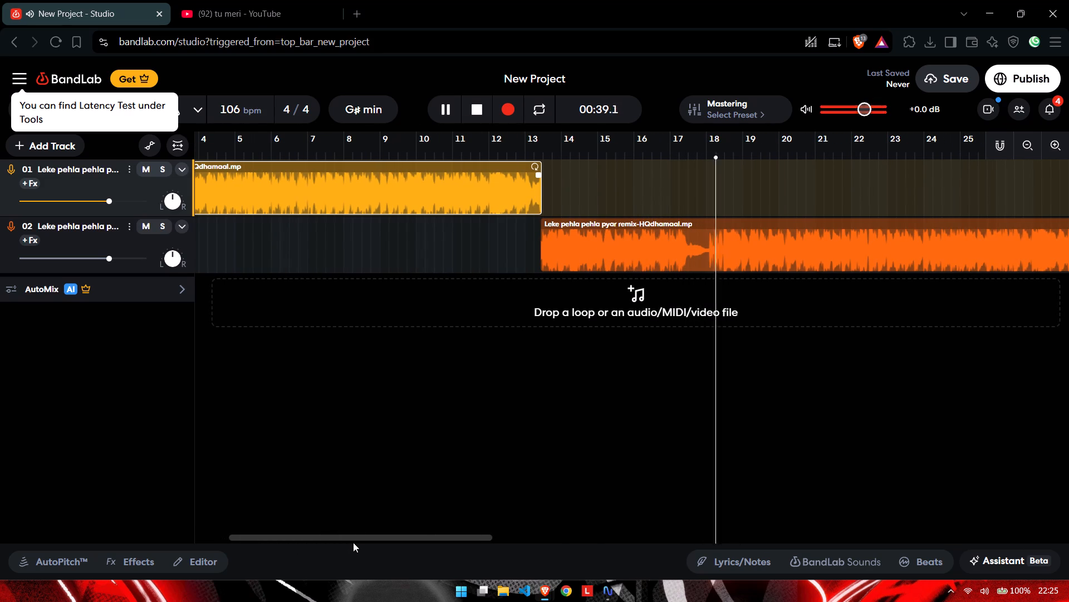
left_click_drag(353, 542, 383, 548)
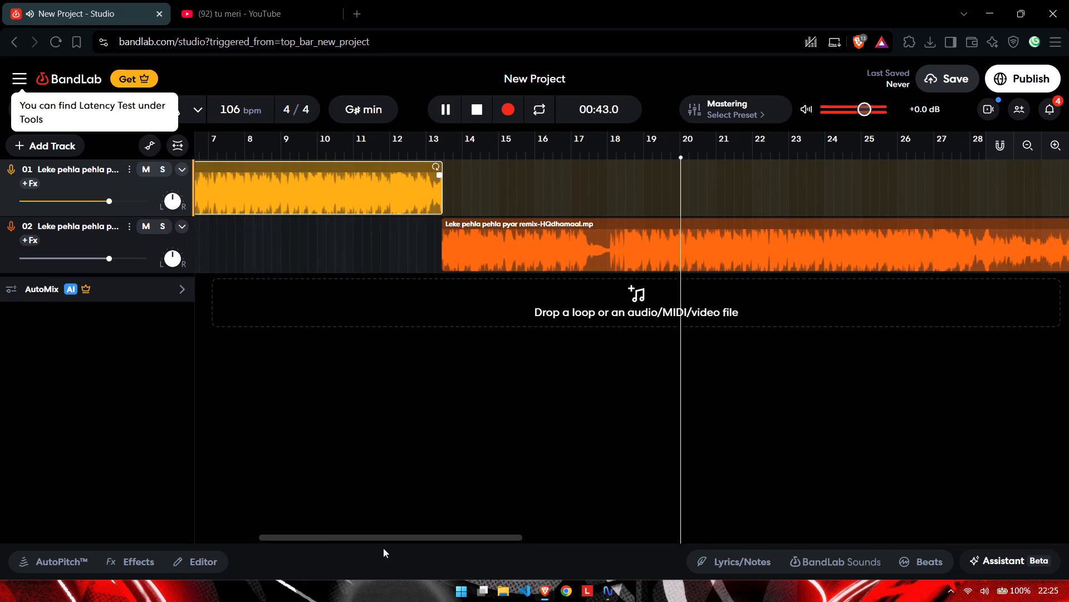
left_click_drag(383, 548, 390, 548)
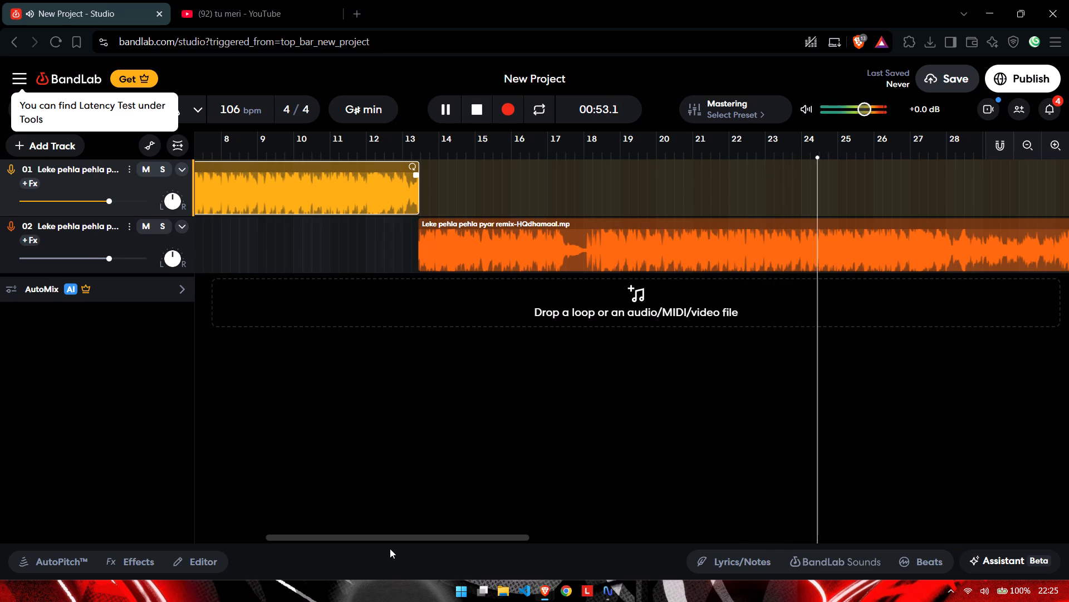
left_click_drag(390, 548, 426, 549)
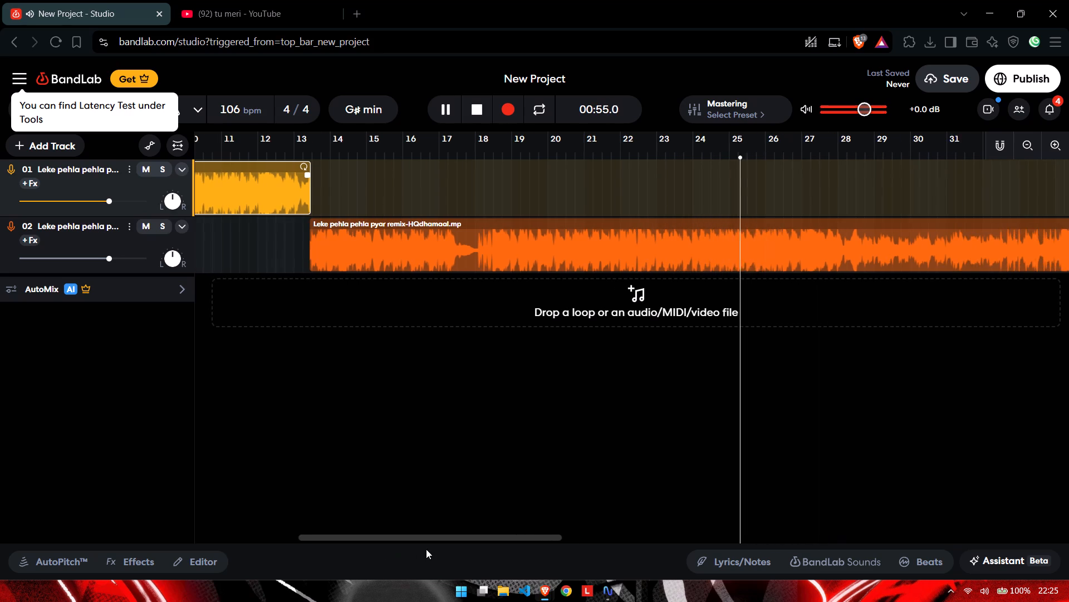
left_click_drag(426, 549, 426, 548)
scroll(961, 265, "up", 3, "ctrl")
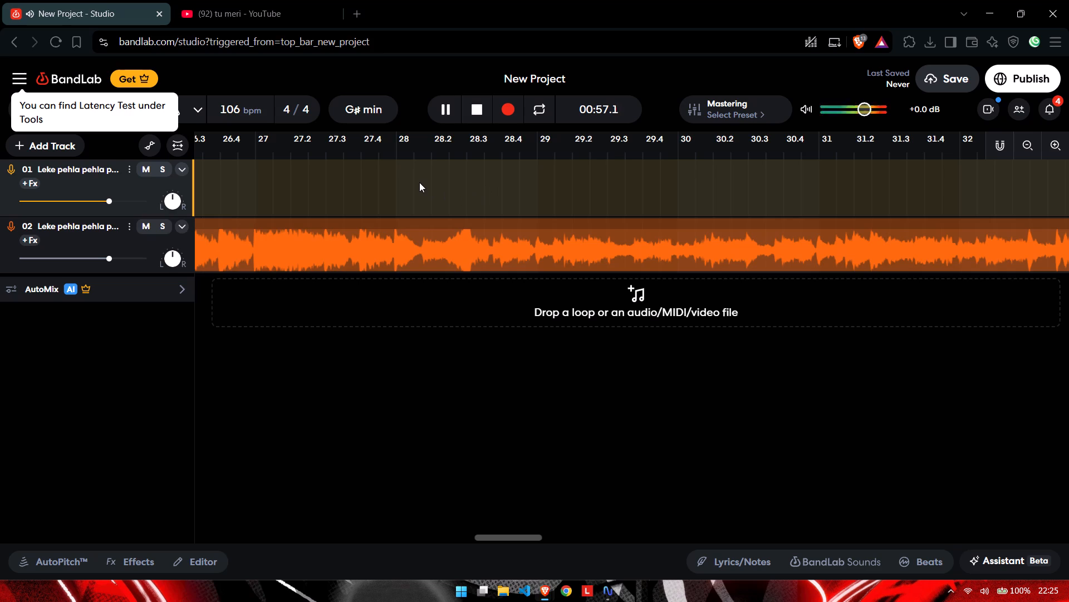
key("space")
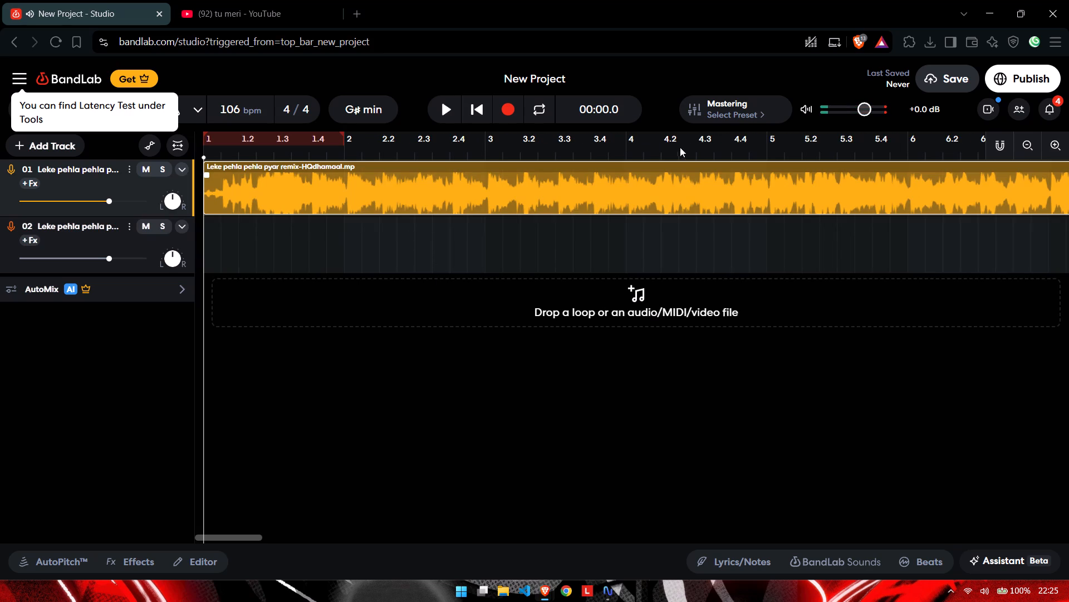
Listen to the clip on track 02 from about bar 19 onward, skipping ahead past bar 21 toward bar 26.
left_click_drag(683, 148, 1068, 153)
key("space")
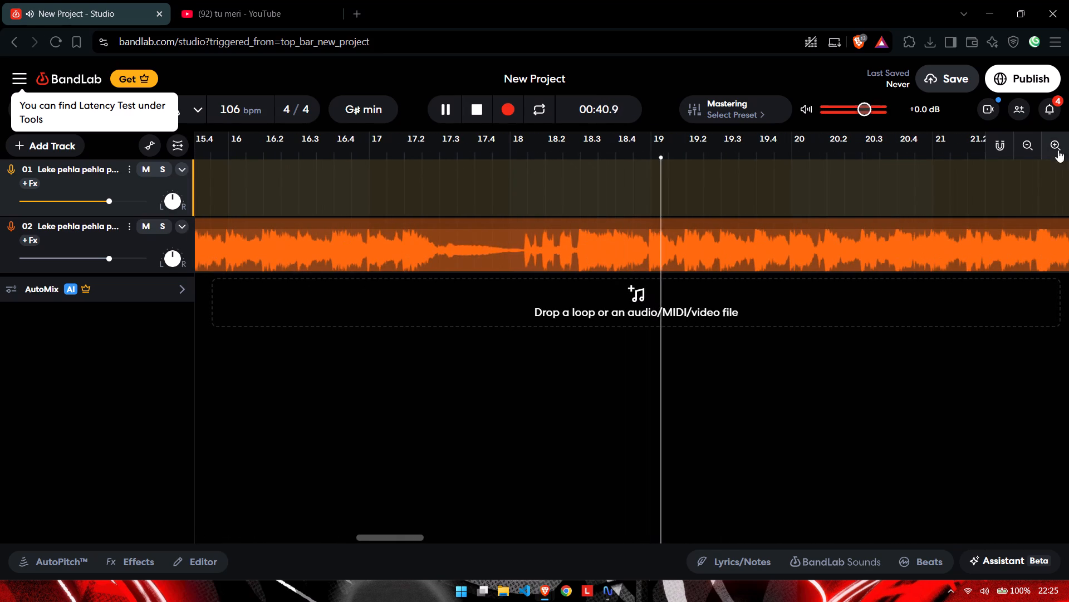
left_click(968, 152)
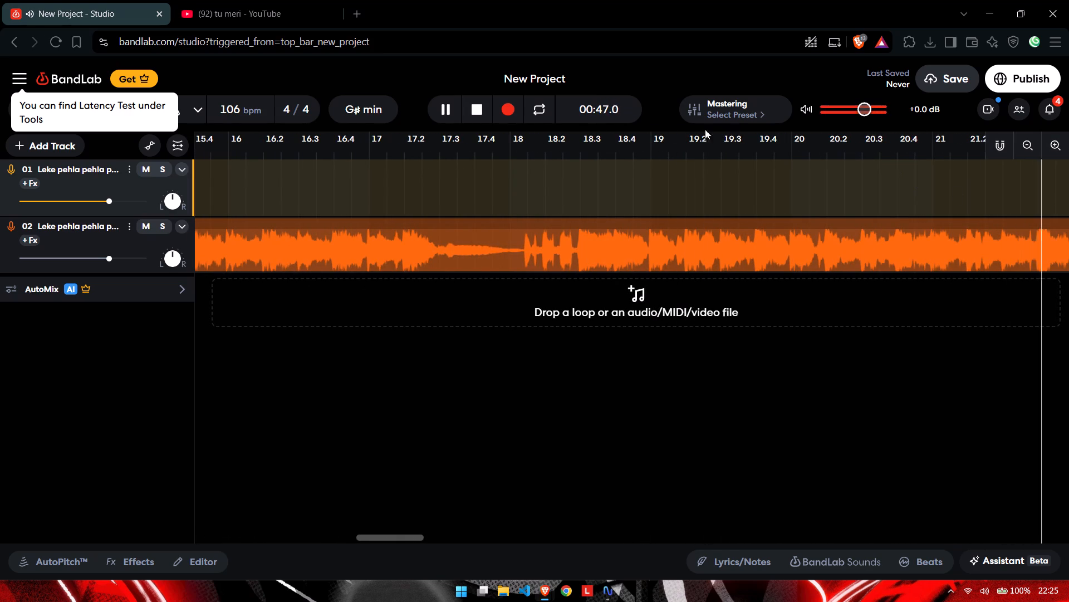
left_click(445, 110)
key("space")
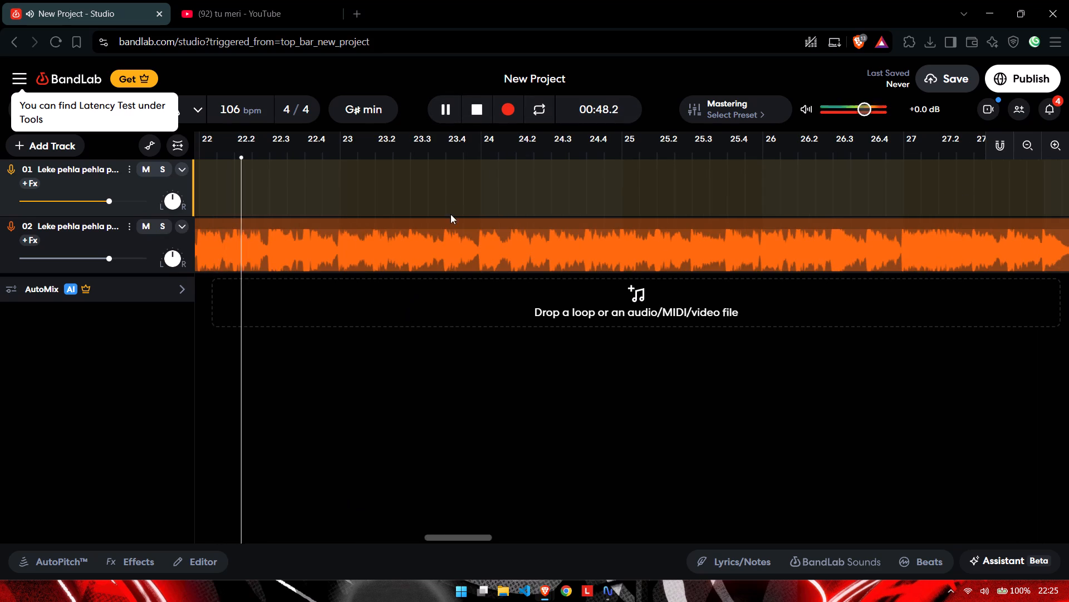
double_click(447, 118)
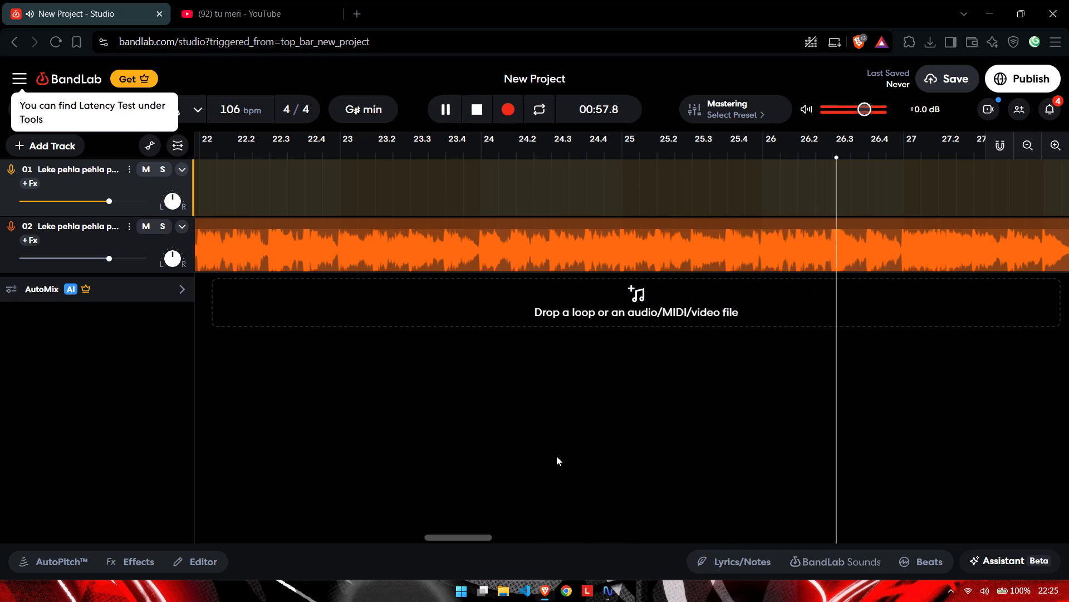
Play back short passages around bar 26 of the track 02 clip repeatedly to find a cut point.
key("shift+space")
left_click(817, 154)
left_click_drag(817, 154, 792, 157)
key("space")
key("space")
left_click(792, 157)
left_click_drag(792, 157, 743, 159)
key("space")
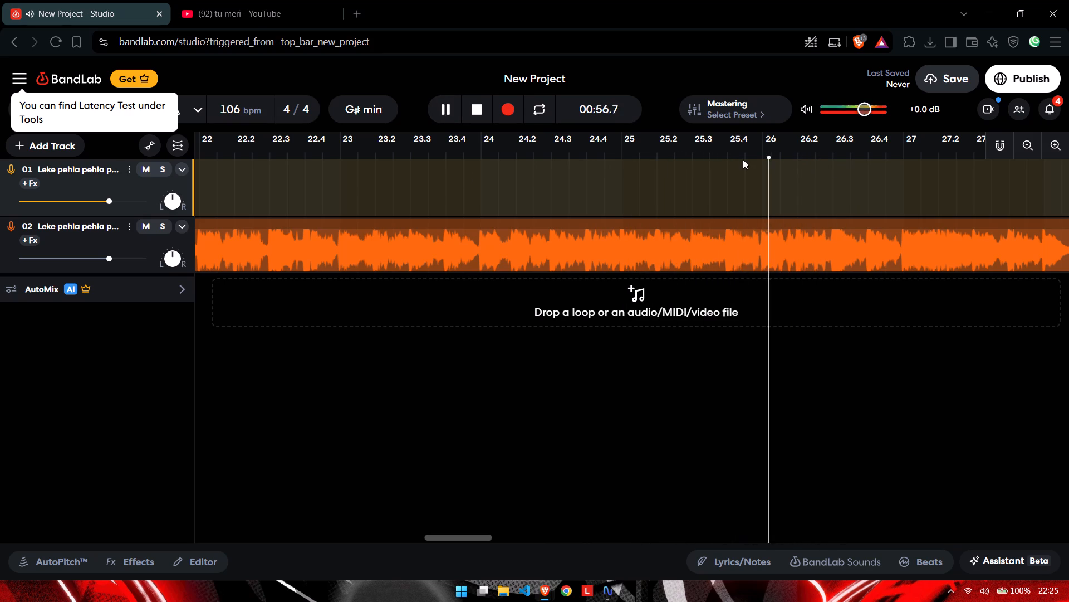
key("space")
key("space")
left_click_drag(743, 159, 760, 166)
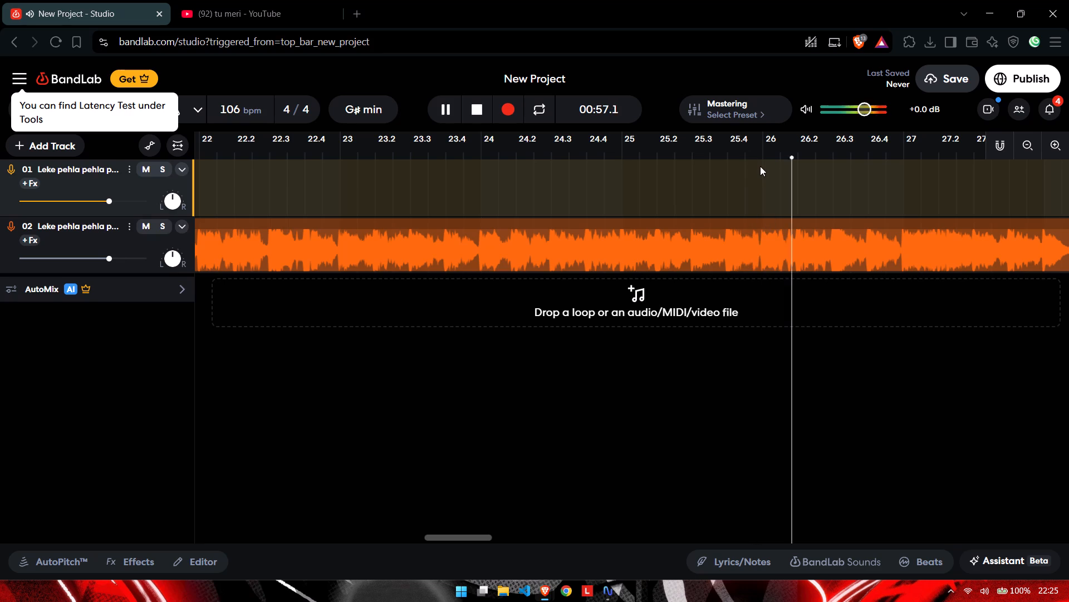
key("space")
left_click(766, 167)
scroll(797, 211, "up", 2, "ctrl")
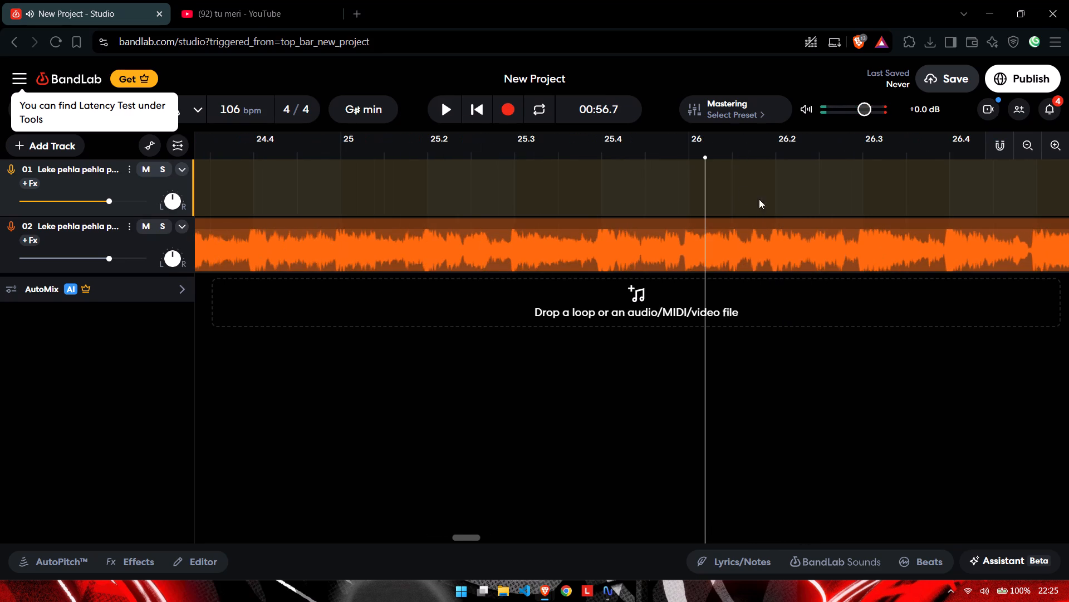
key("space")
key("space")
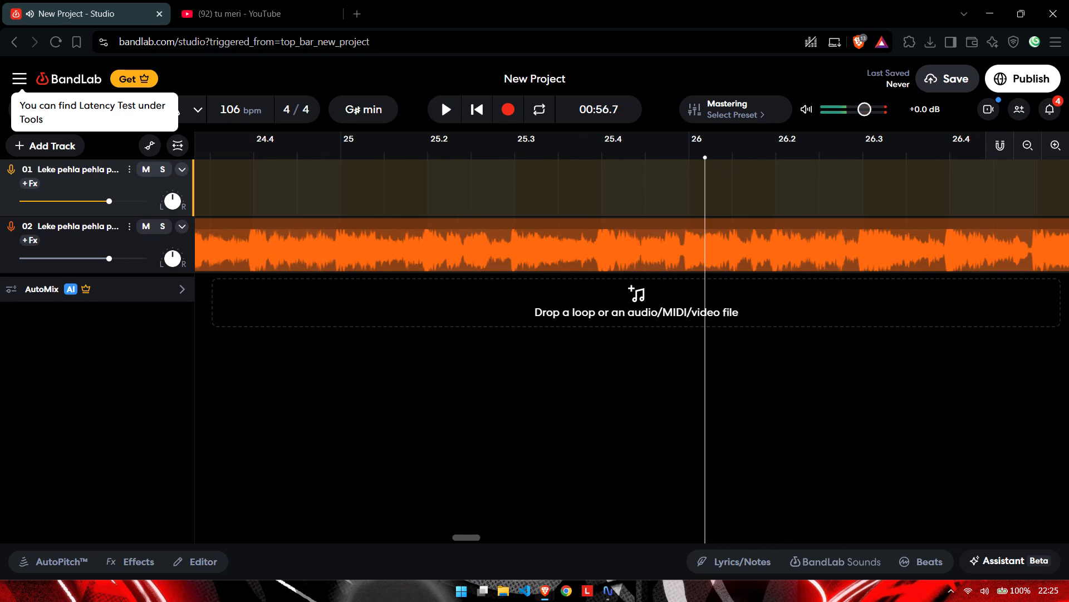
left_click_drag(702, 162, 676, 158)
key("space")
key("space")
left_click_drag(676, 158, 685, 159)
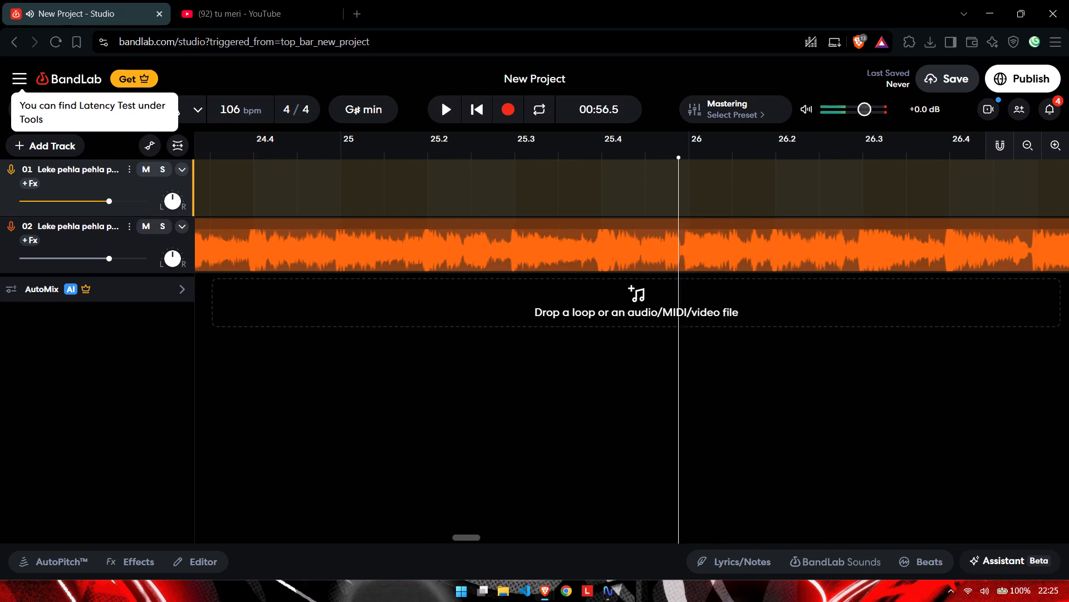
Slice the track 02 clip just after the start of bar 26 and delete the section following the cut.
left_click_drag(685, 159, 697, 162)
key("space")
key("space")
key("space")
left_click(697, 162)
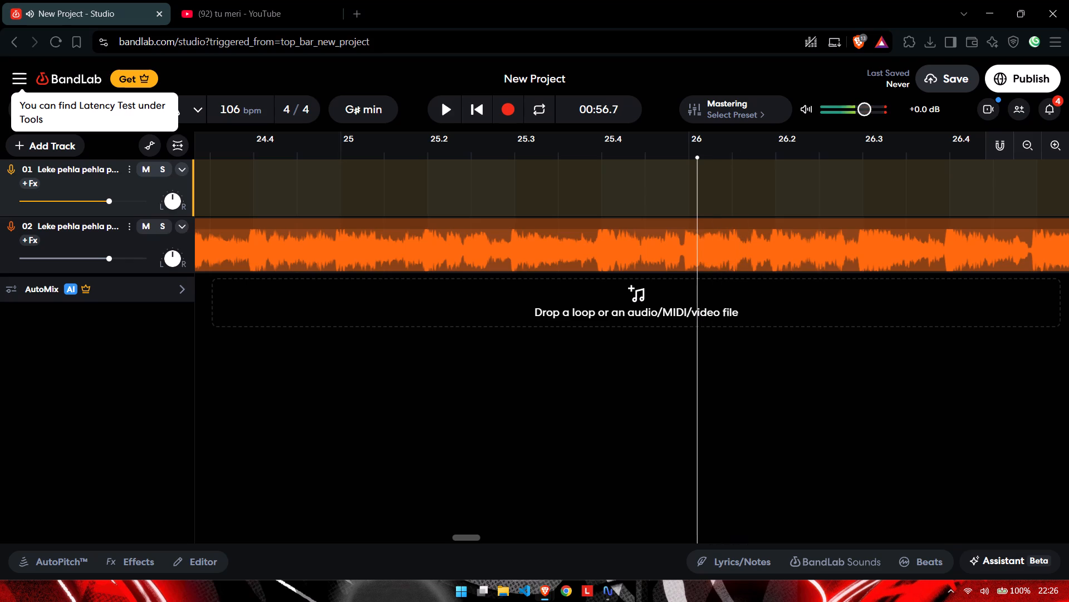
right_click(707, 237)
left_click(735, 143)
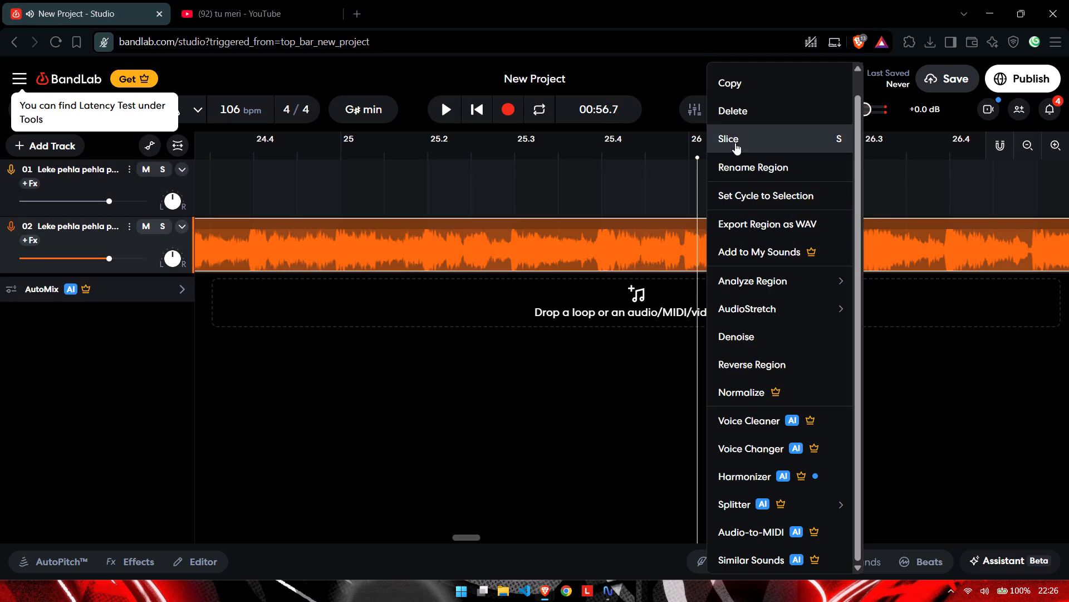
left_click(752, 205)
left_click(759, 235)
key("Home")
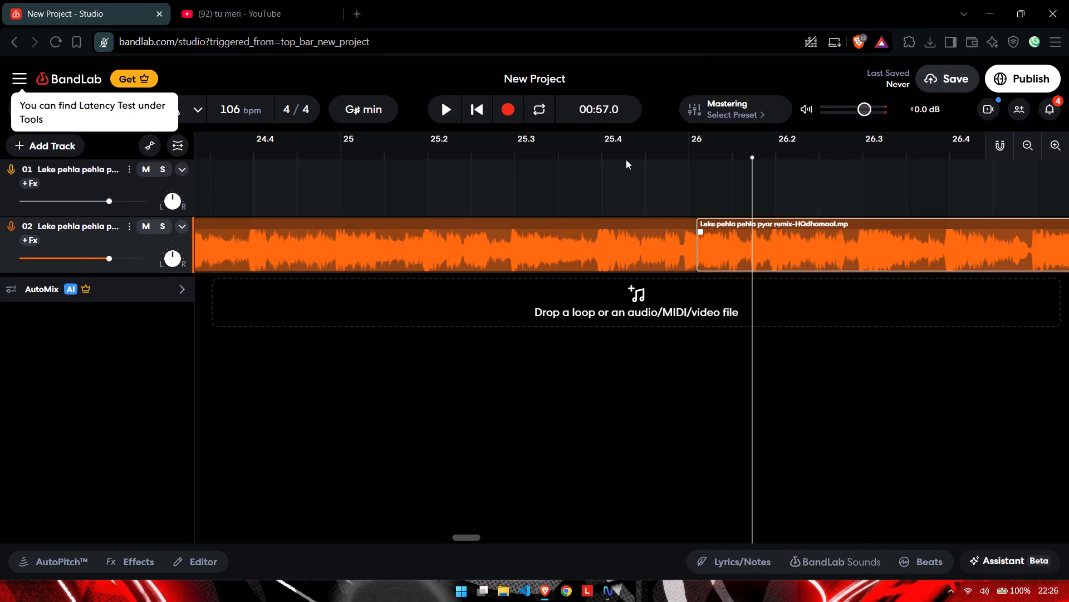
left_click(828, 255)
key("Delete")
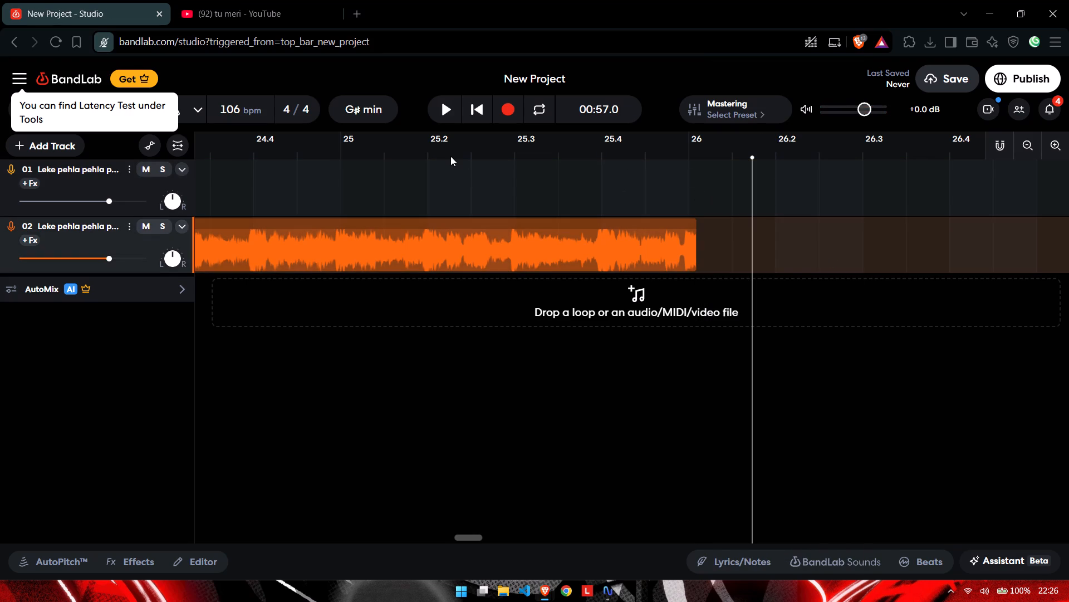
Play back the end of the track 02 clip from about beat 25.2.
left_click(450, 155)
key("space")
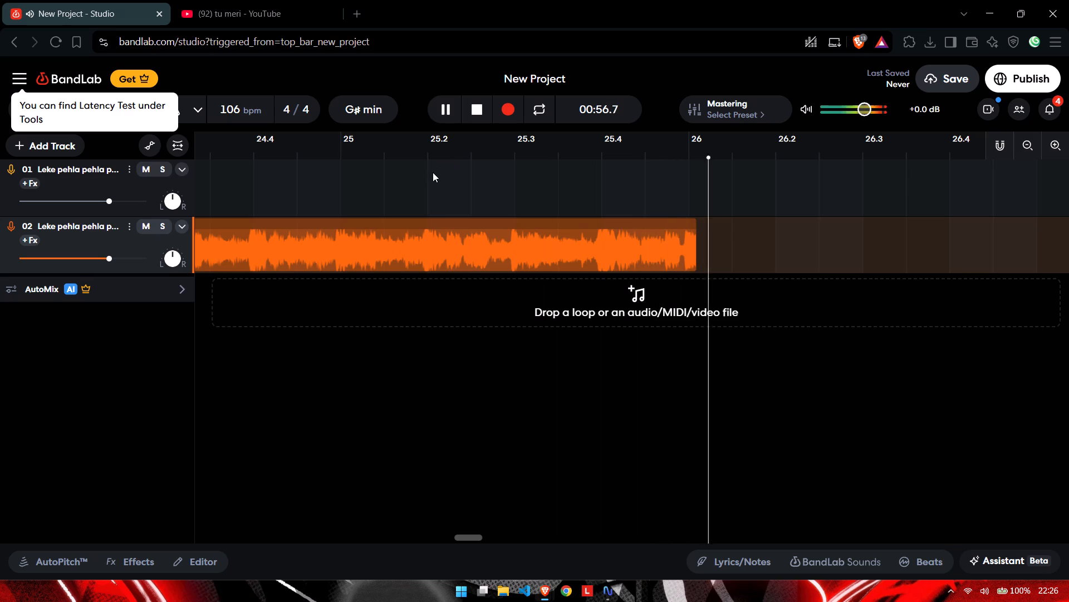
key("space")
Extend the end of the track 02 clip to about midway between 26 and 26.2, checking it with playback.
left_click(643, 233)
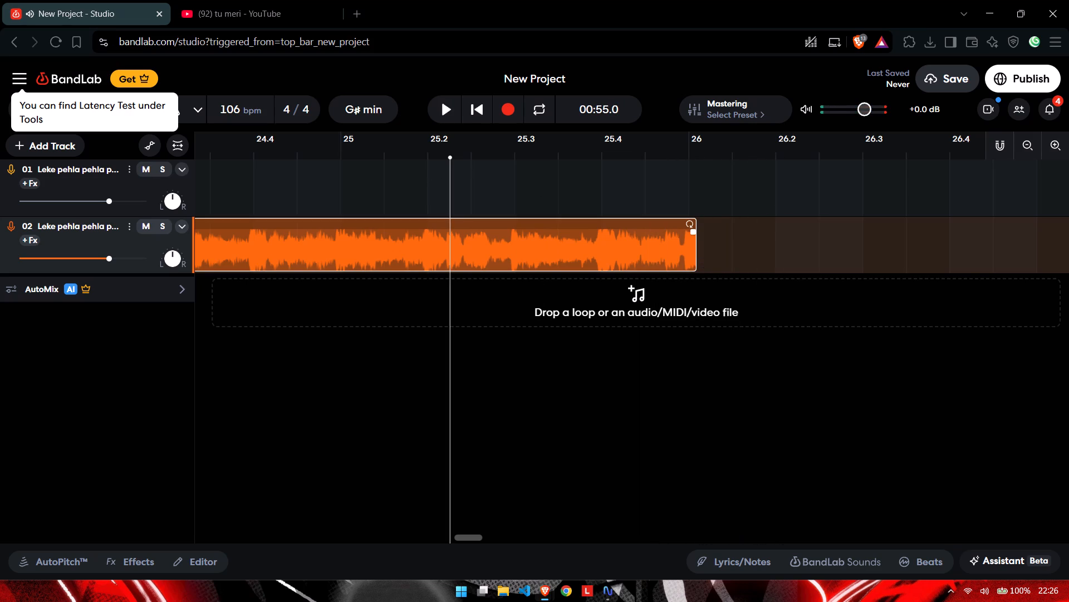
left_click_drag(696, 255, 746, 251)
key("space")
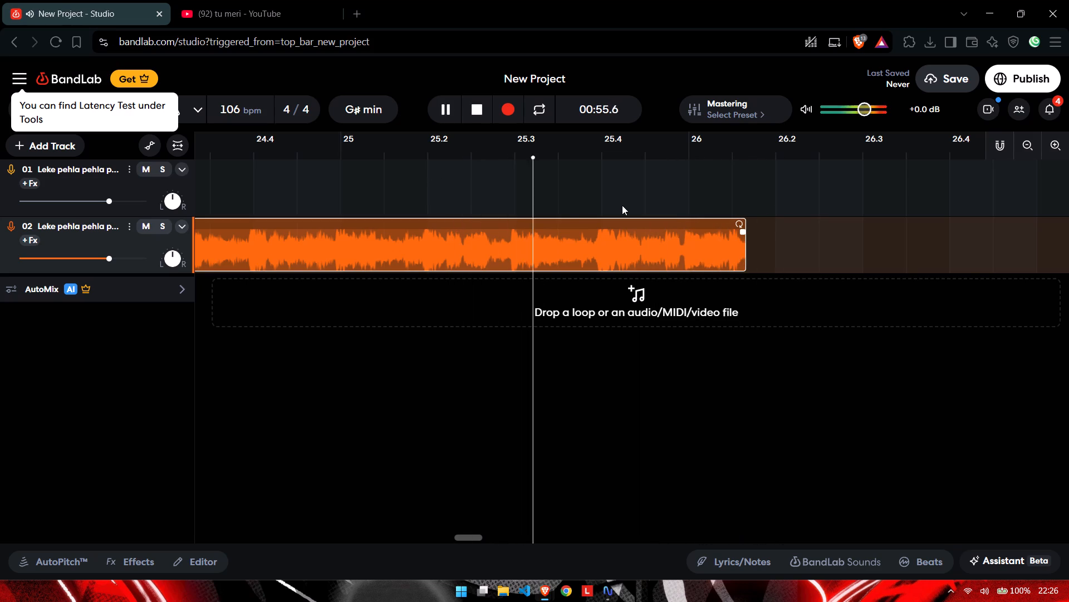
key("space")
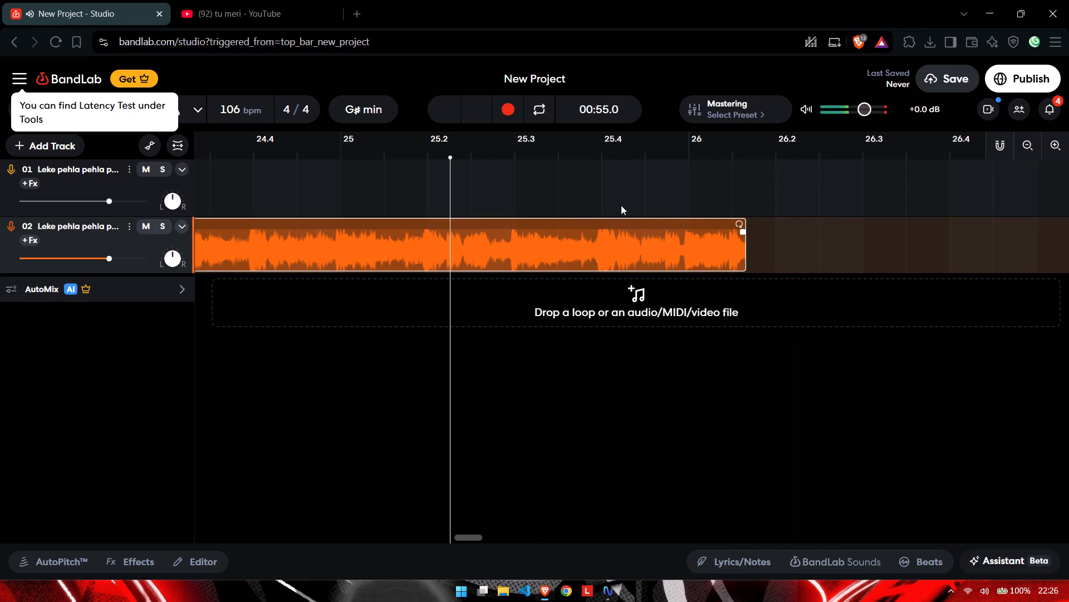
left_click(744, 247)
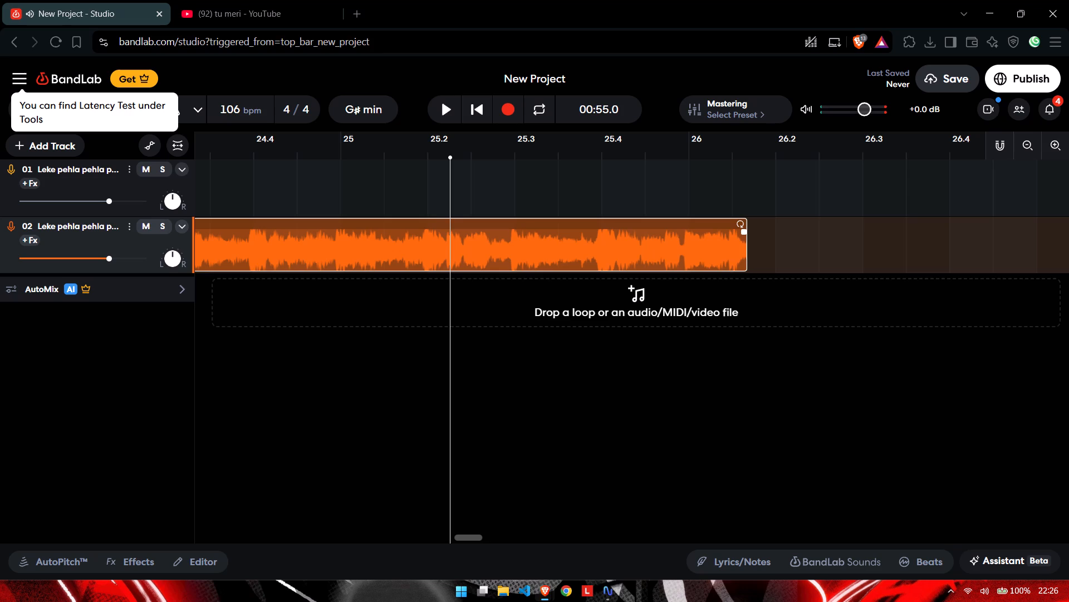
key("space")
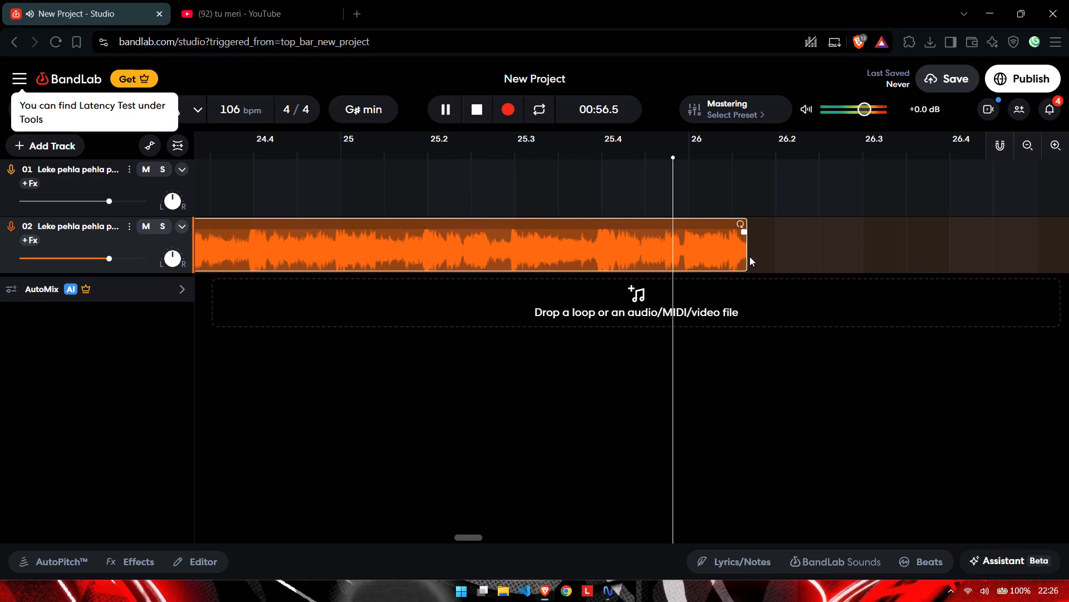
left_click_drag(746, 254, 738, 254)
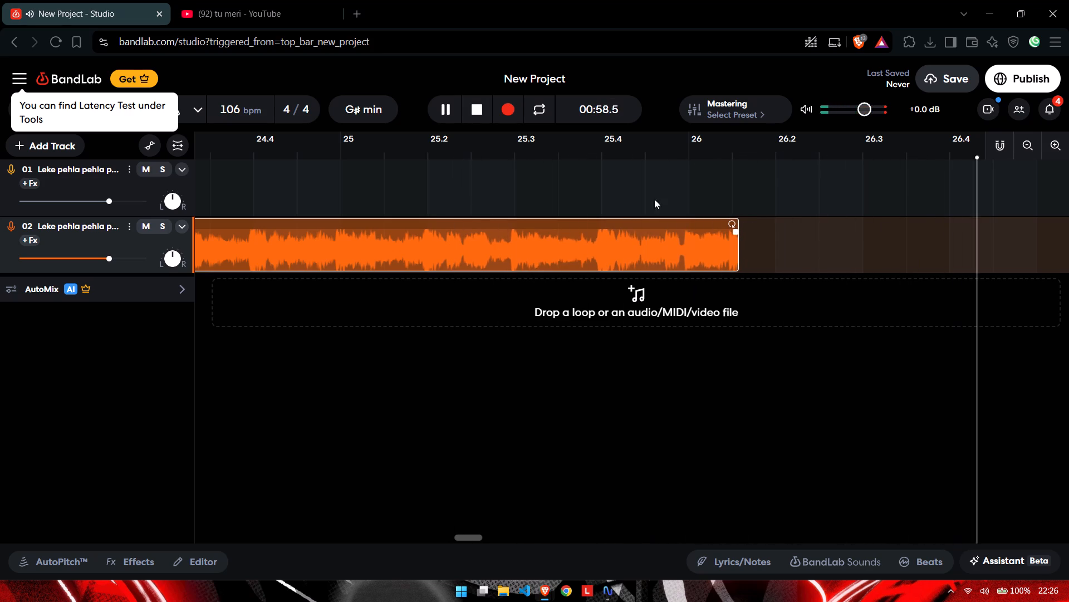
Play back the adjusted ending of the track 02 clip from about bar 25.
left_click(431, 153)
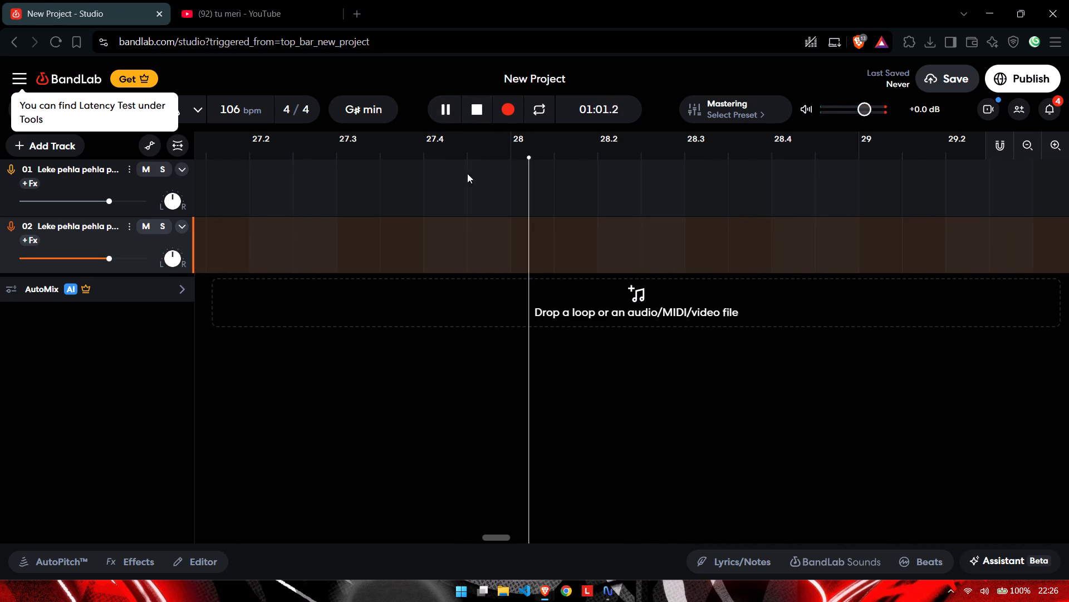
key("space")
key("space")
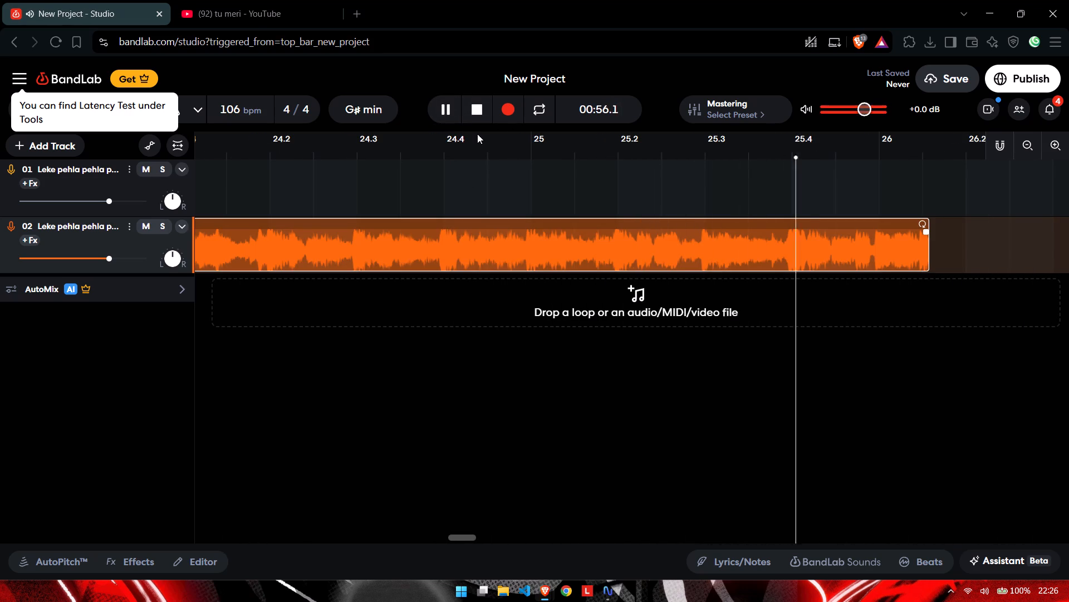
scroll(540, 172, "down", 3, "ctrl")
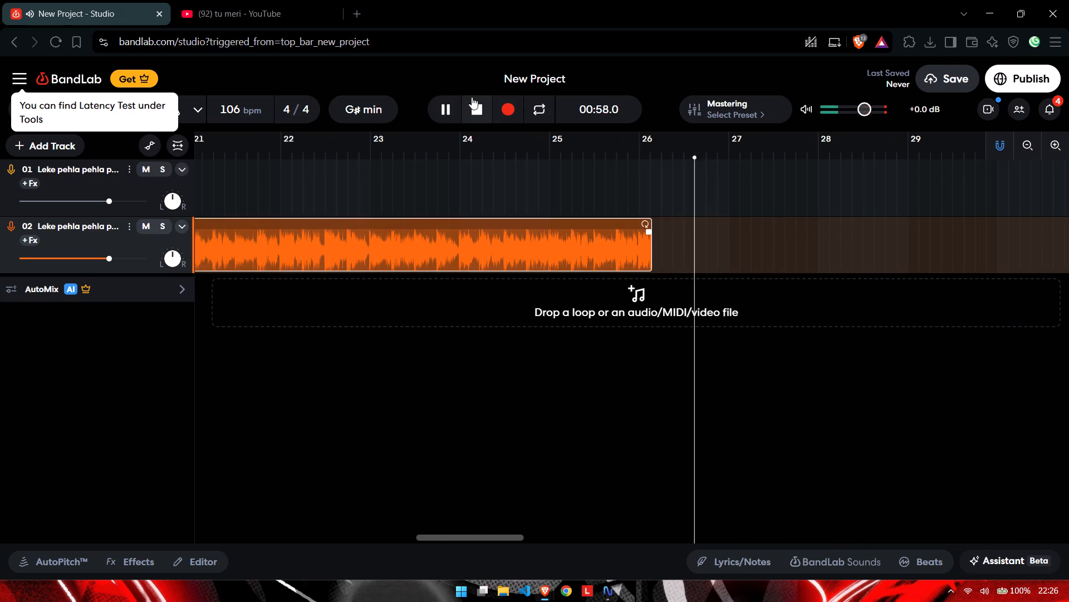
left_click(452, 104)
Import the Tu Meri Full Video BANG BANG! audio file from Downloads as a new track.
left_click(643, 288)
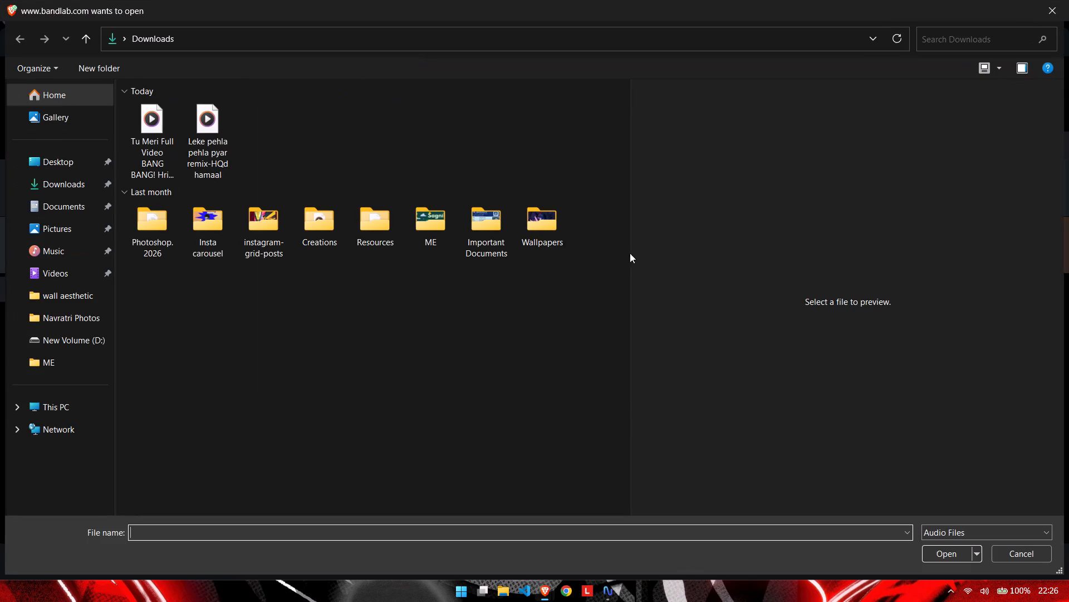
double_click(148, 135)
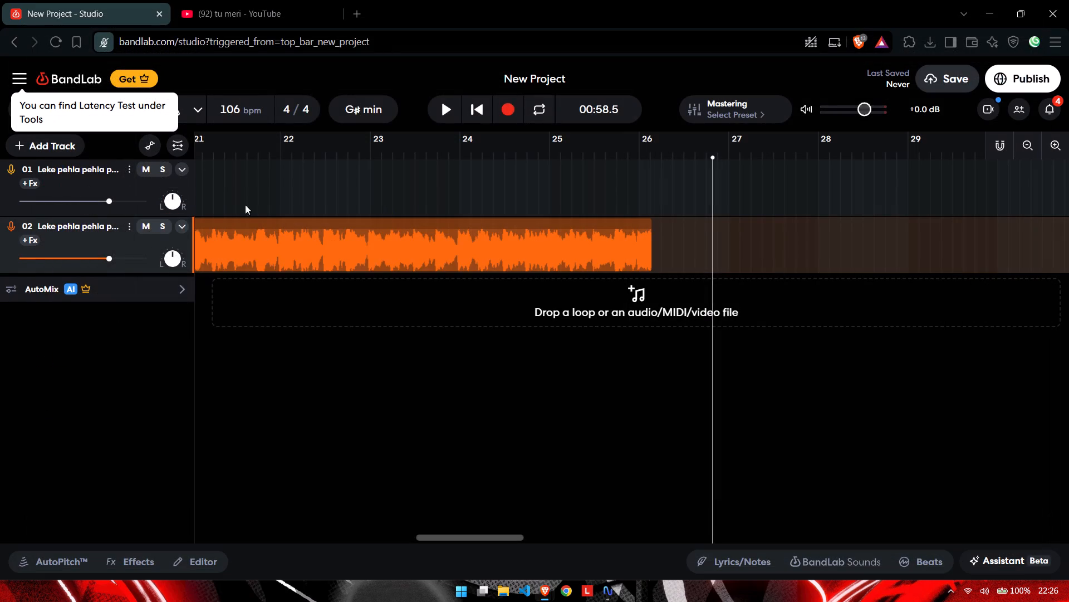
Mute tracks 01 and 02, leaving the imported Tu Meri track audible.
left_click(141, 233)
left_click(146, 224)
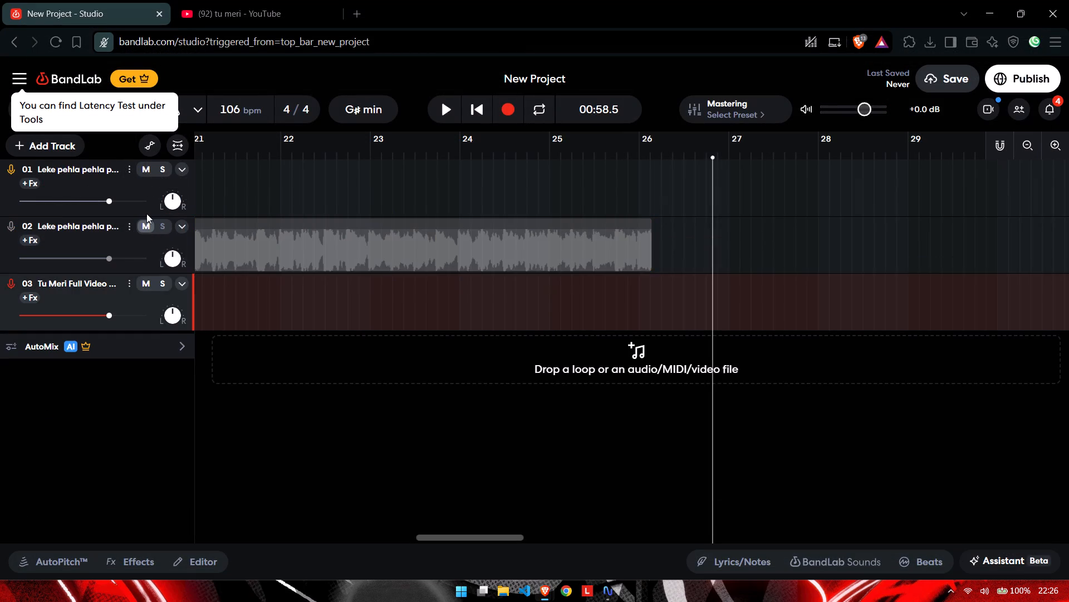
left_click(148, 165)
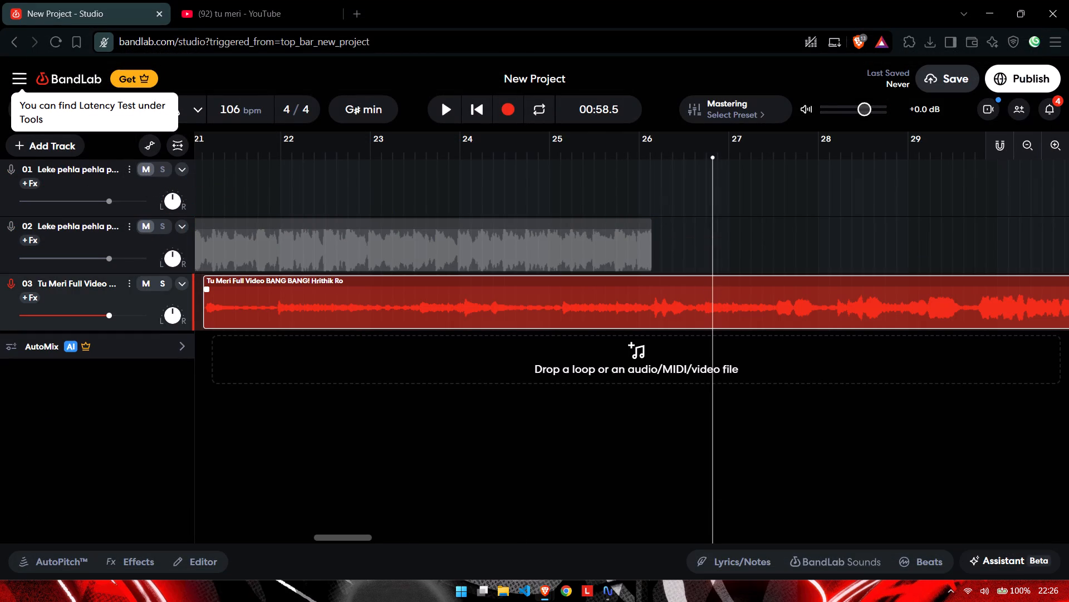
Listen to the Tu Meri clip on track 03 from about bar 26, skipping ahead in stages to about bar 51.
left_click(634, 163)
left_click(649, 159)
key("space")
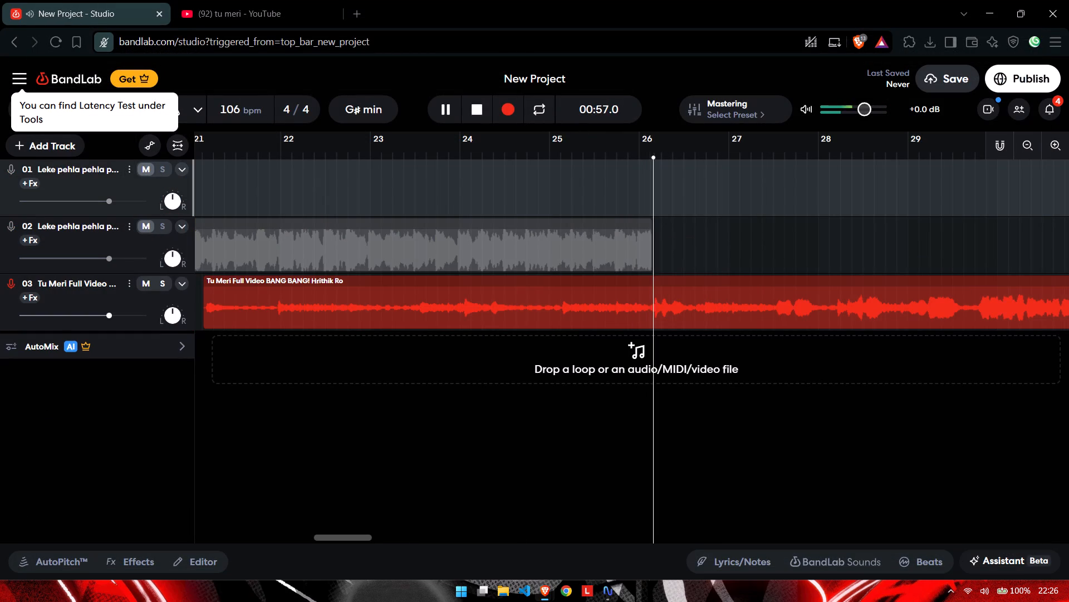
scroll(831, 250, "down", 2)
scroll(831, 251, "down", 4, "ctrl")
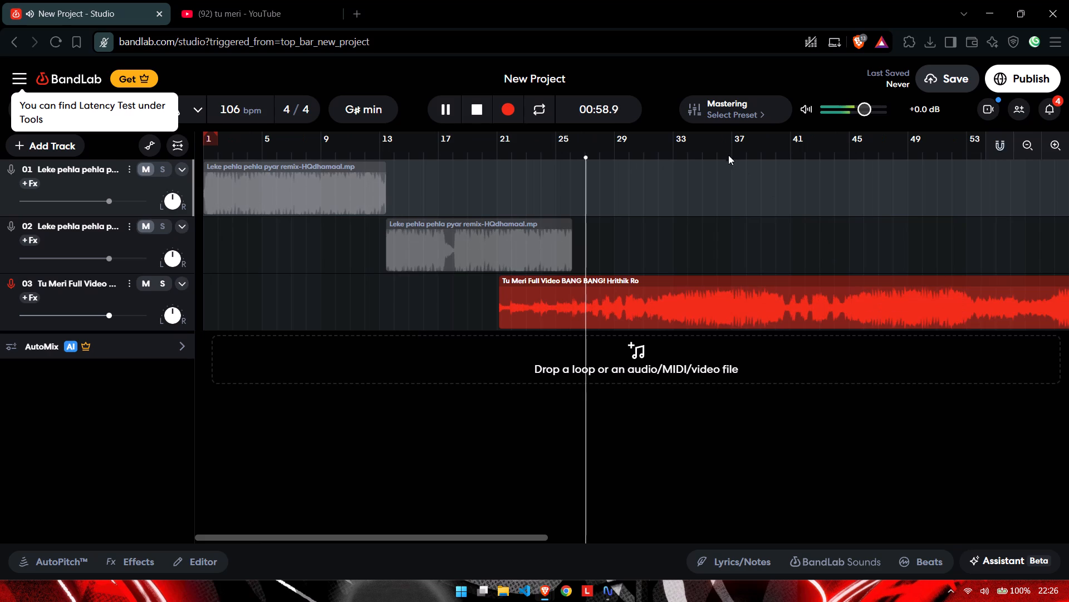
left_click(727, 153)
left_click(770, 160)
left_click(782, 158)
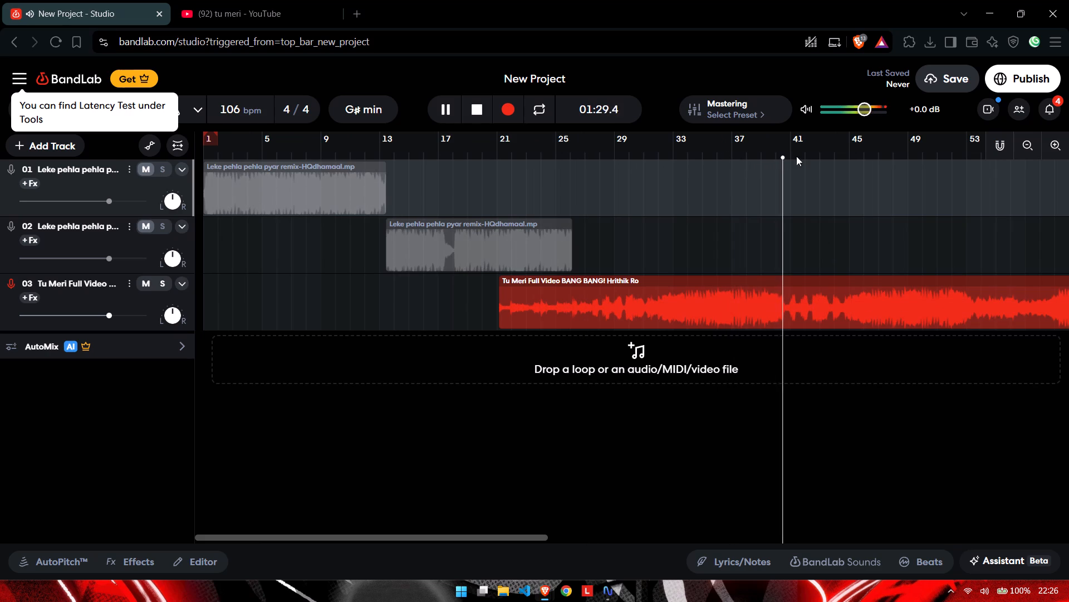
left_click_drag(791, 156, 819, 156)
left_click(841, 156)
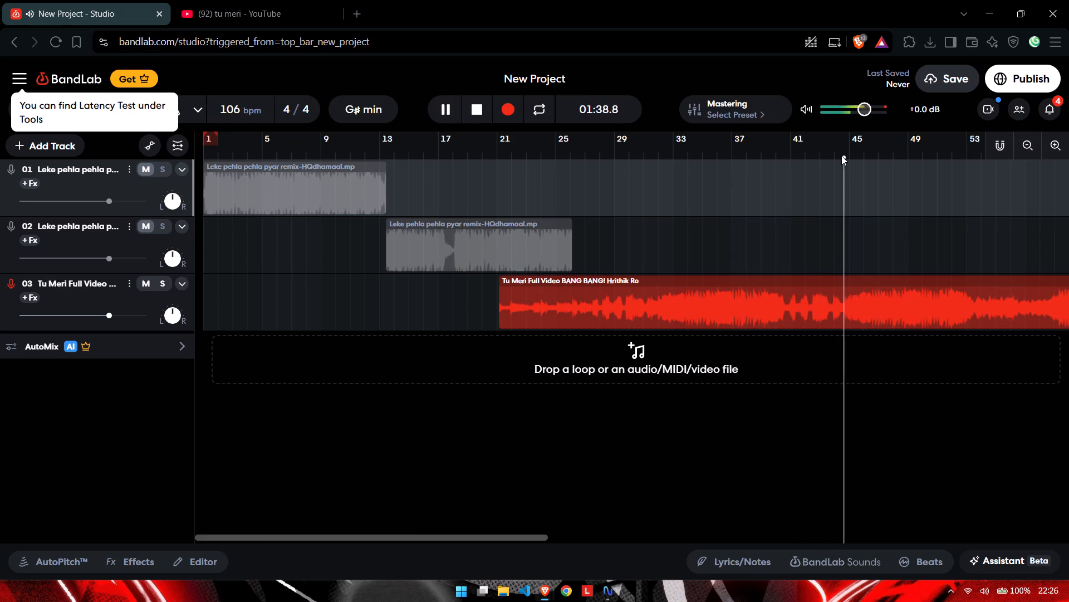
left_click(863, 156)
left_click(905, 156)
left_click(940, 156)
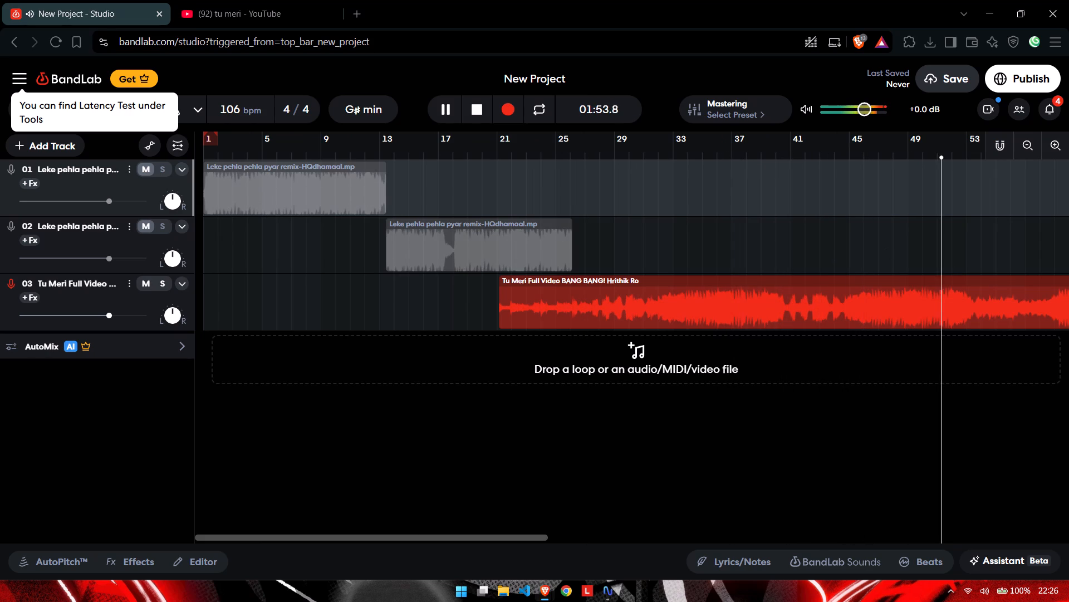
Listen through the Tu Meri clip from about bar 55, skipping ahead in stages to about bar 75 and replaying from bar 74.
left_click_drag(489, 537, 645, 537)
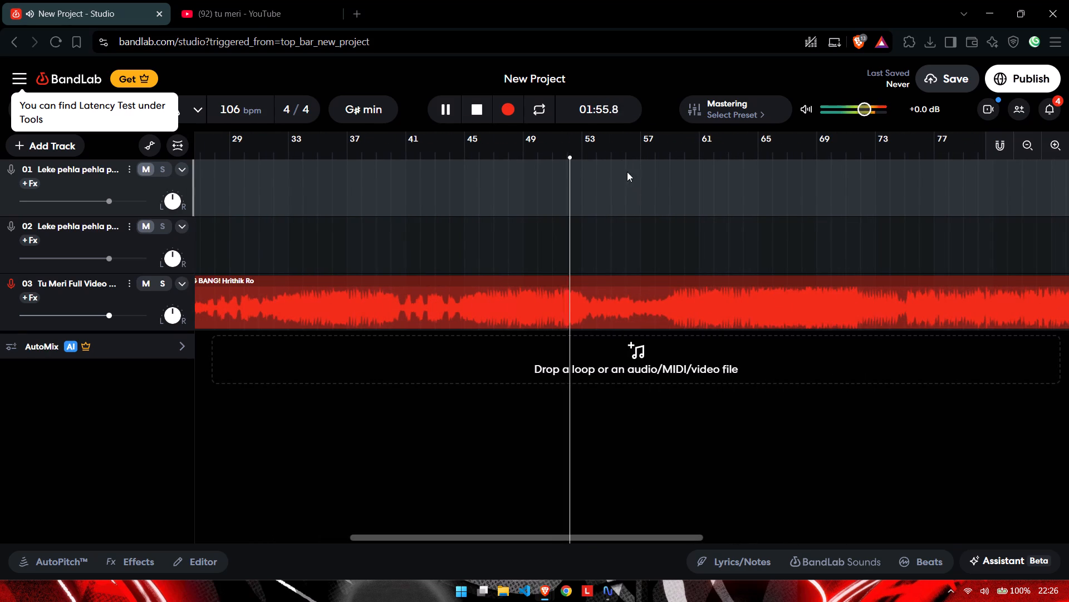
left_click(617, 152)
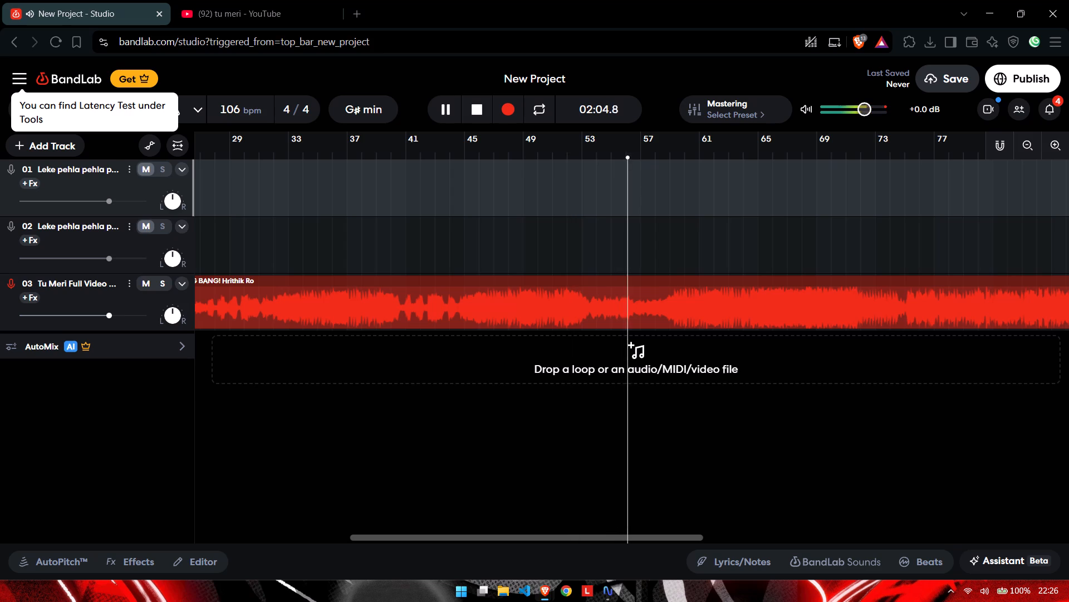
left_click(659, 158)
left_click(680, 156)
left_click(763, 156)
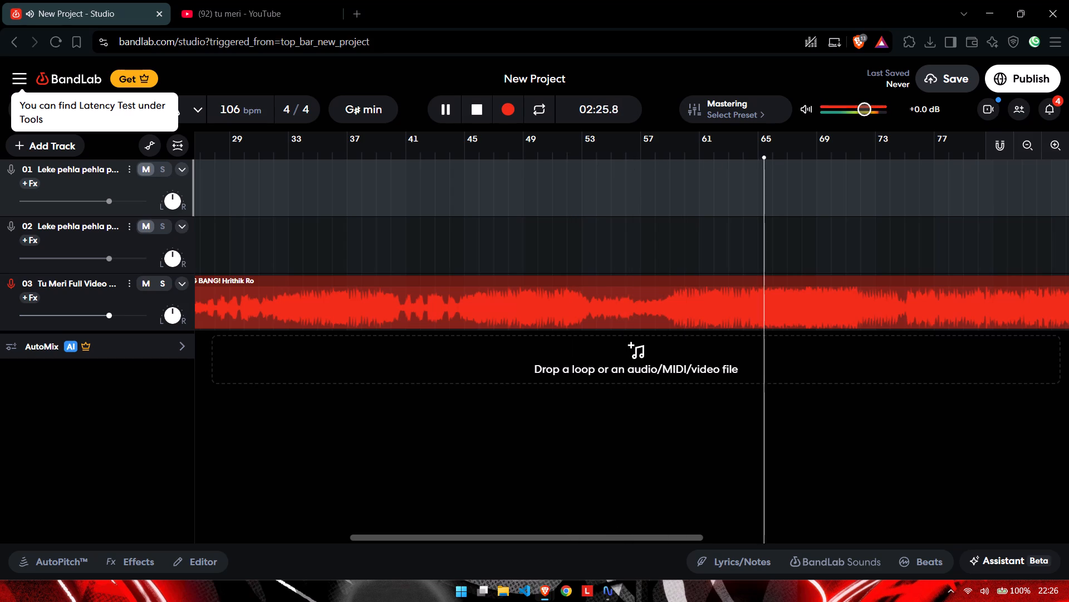
left_click(828, 150)
left_click(858, 153)
left_click(875, 154)
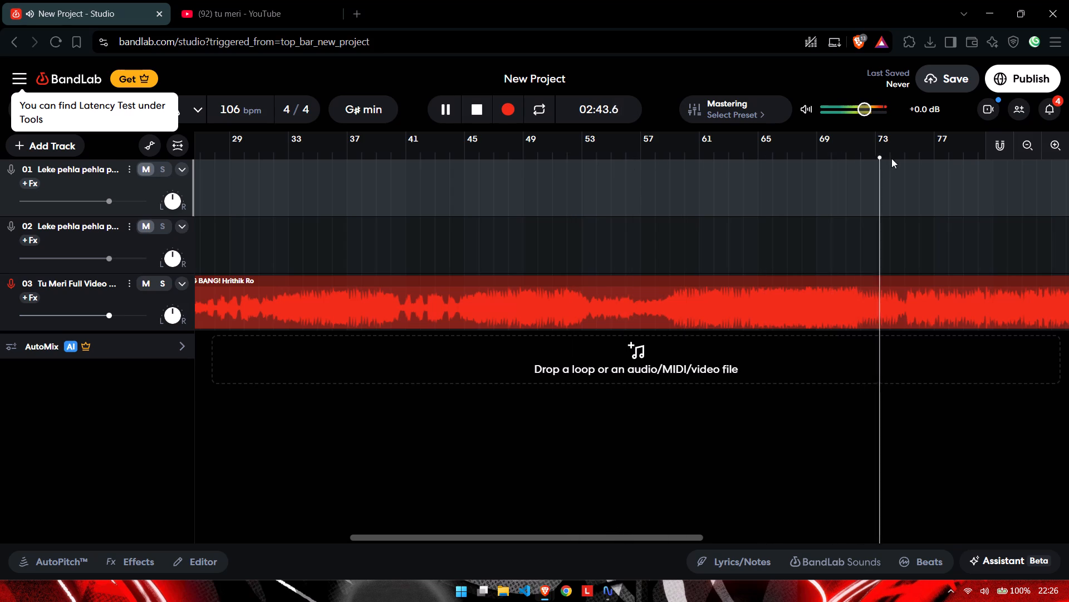
left_click(891, 158)
left_click(906, 156)
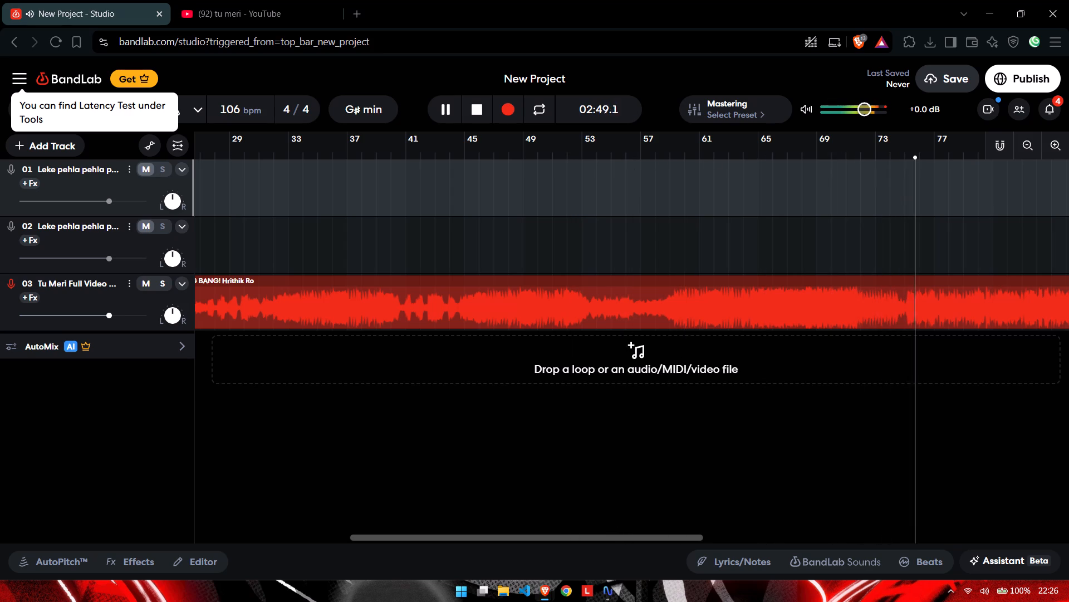
scroll(913, 264, "up", 4, "ctrl")
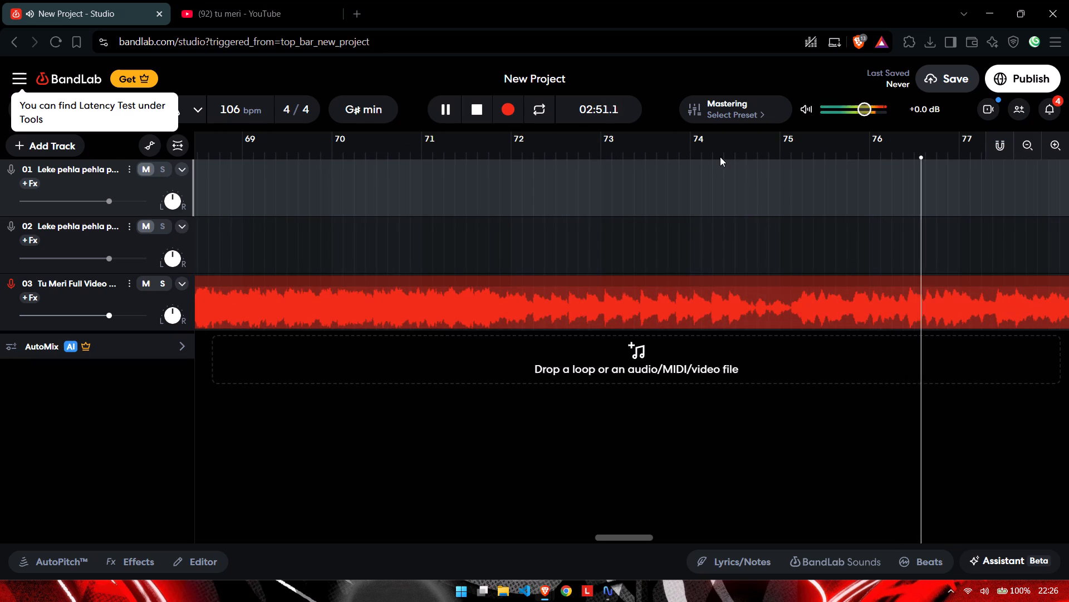
left_click(715, 155)
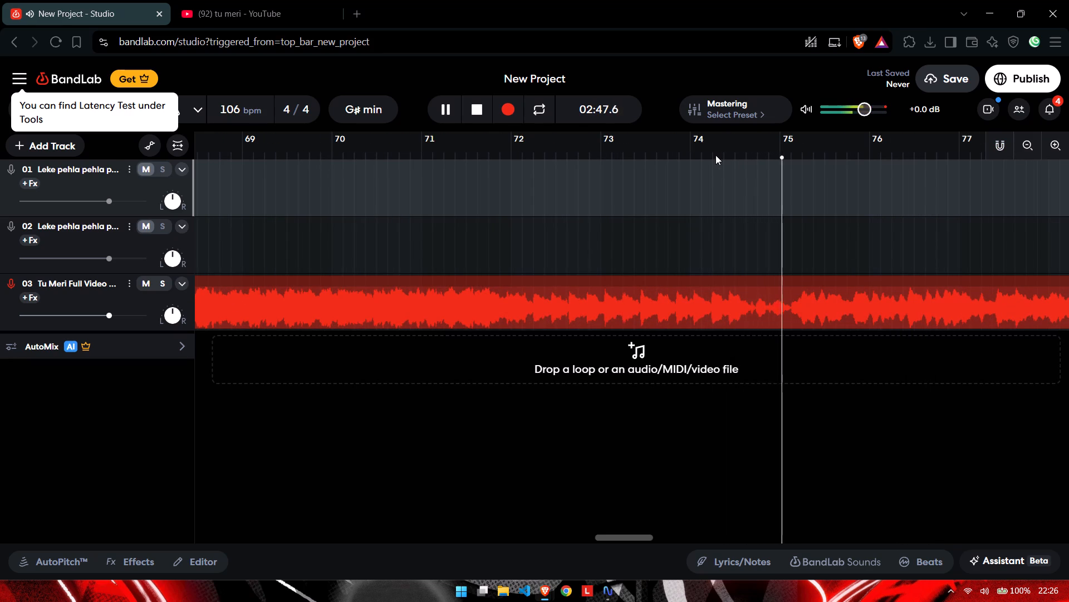
key("space")
key("space")
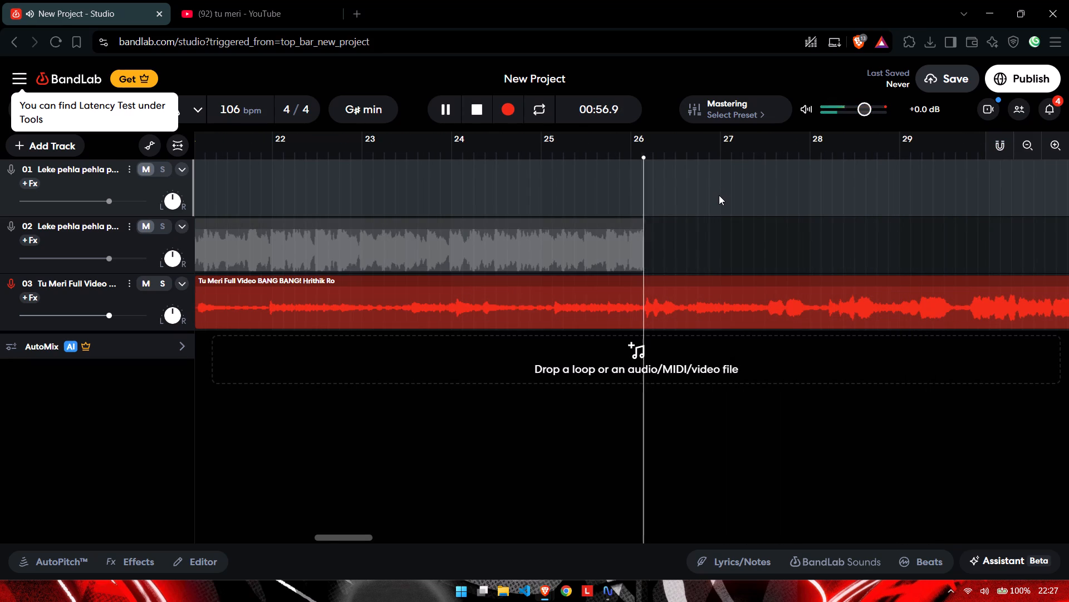
Play the Tu Meri clip again from about bar 50, skipping ahead in stages to about bar 74 to find the cut point.
scroll(768, 324, "down", 5, "ctrl")
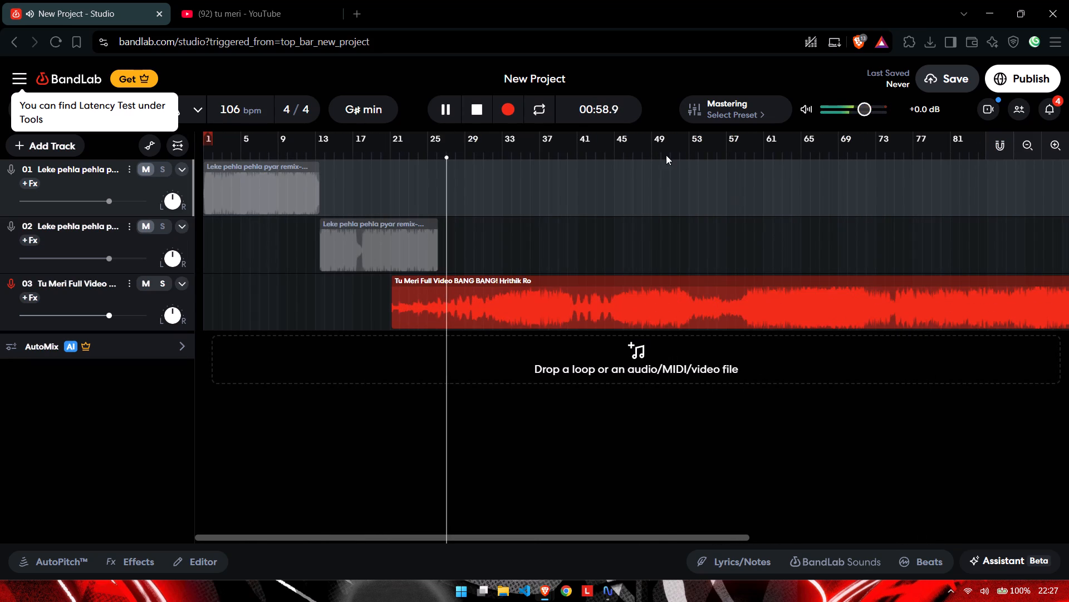
left_click(666, 155)
left_click(744, 162)
left_click(737, 155)
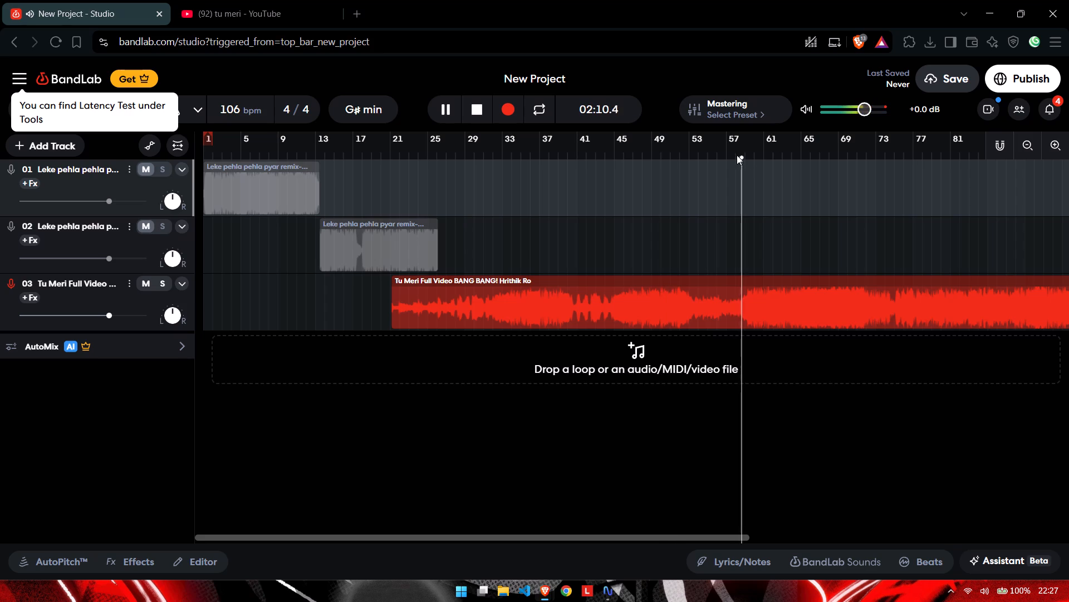
left_click(775, 153)
left_click(840, 151)
left_click(860, 156)
left_click(892, 159)
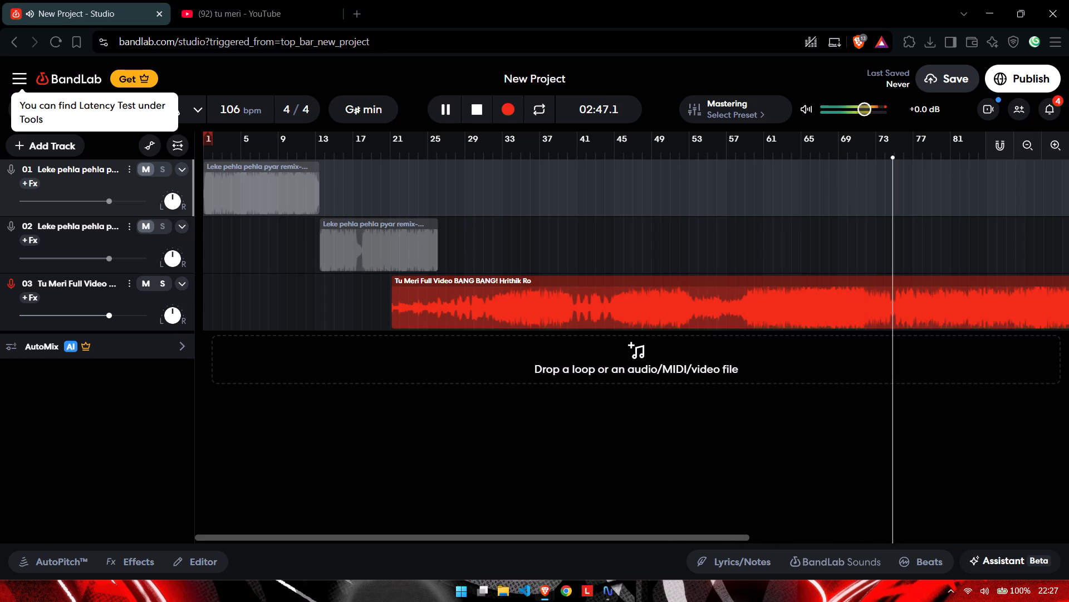
Split the Tu Meri clip on track 03 at about bar 75 (02:47.6) and delete the part before the split.
key("space")
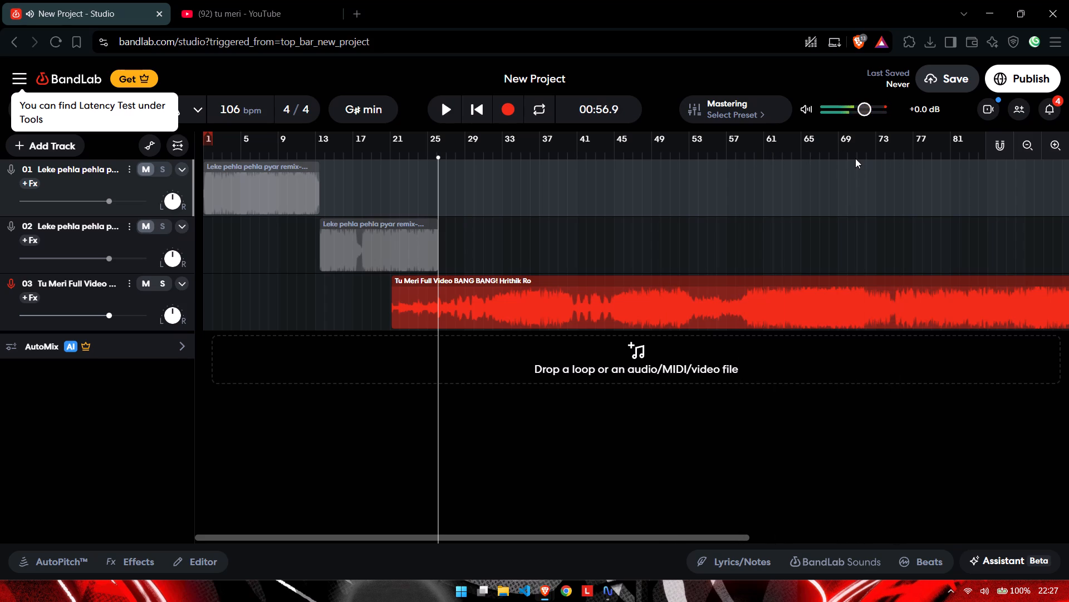
left_click(855, 158)
left_click_drag(856, 158, 887, 149)
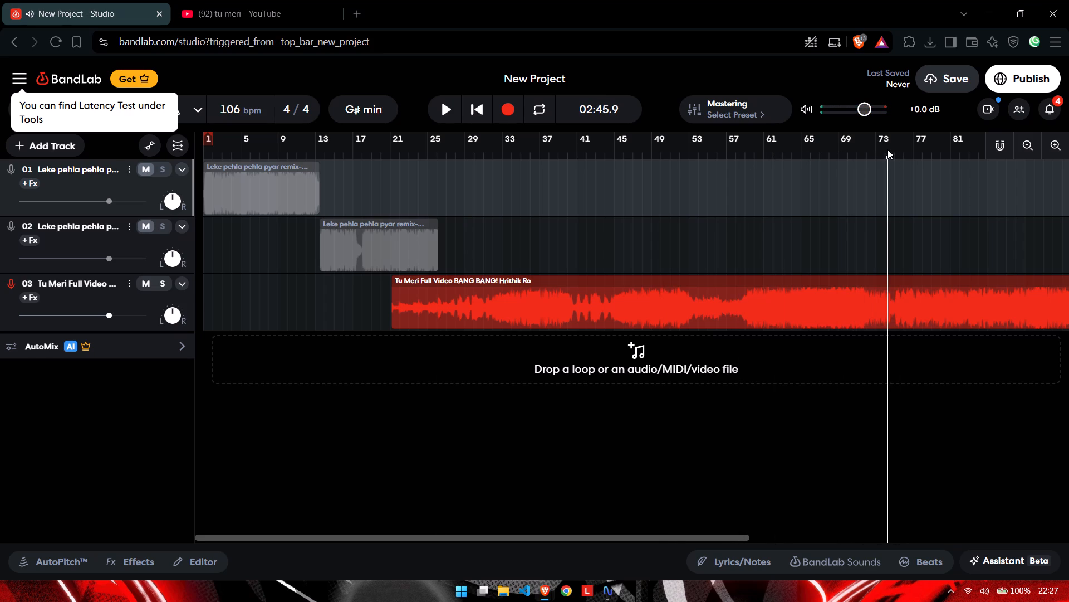
key("shift+space")
key("shift+space")
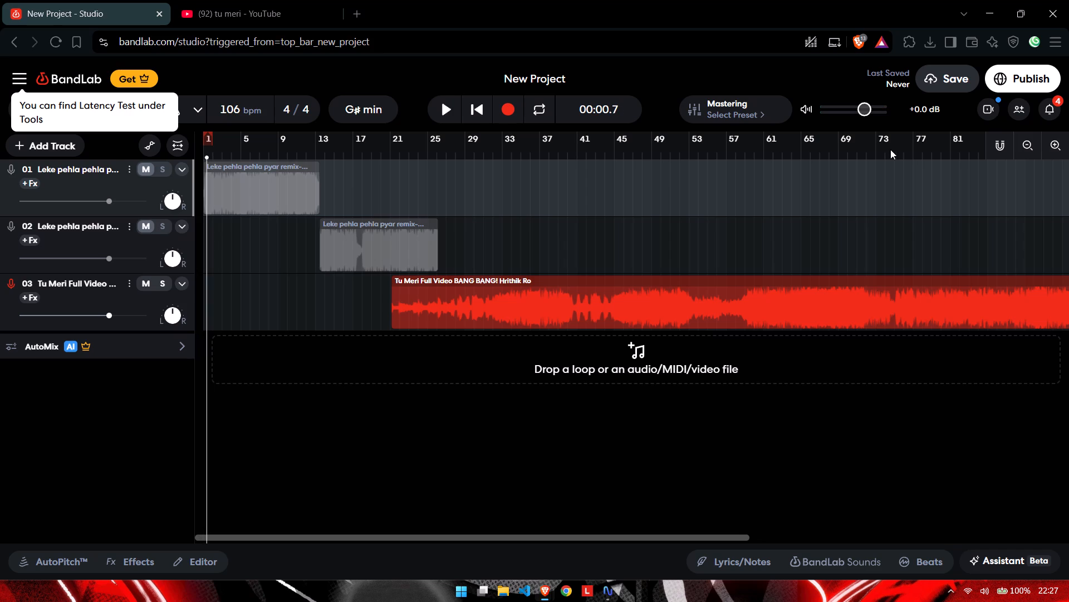
left_click(890, 149)
key("space")
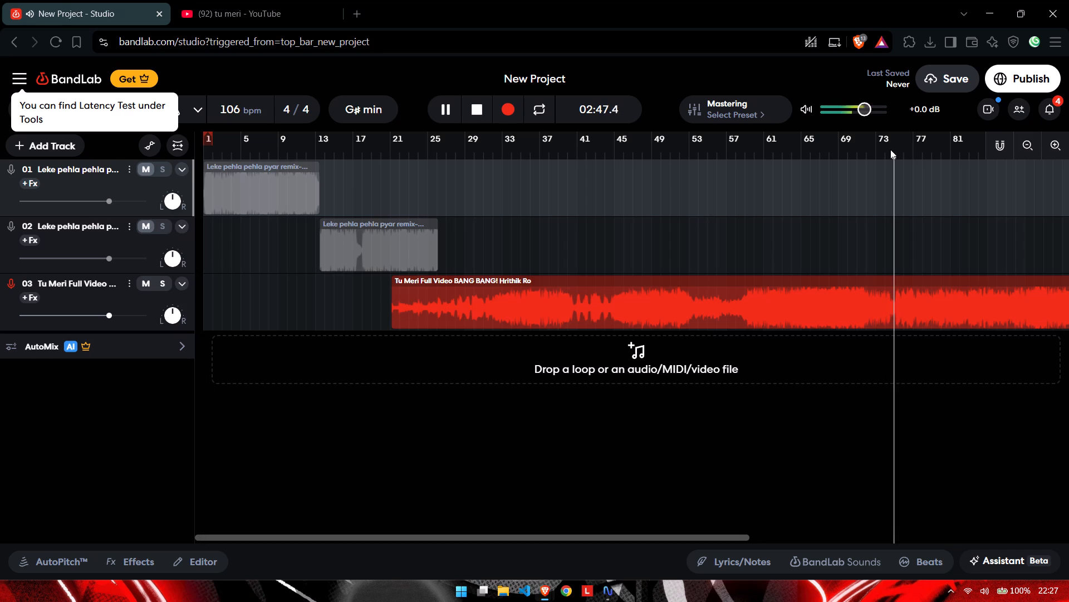
key("shift+space")
scroll(960, 240, "up", 9, "ctrl")
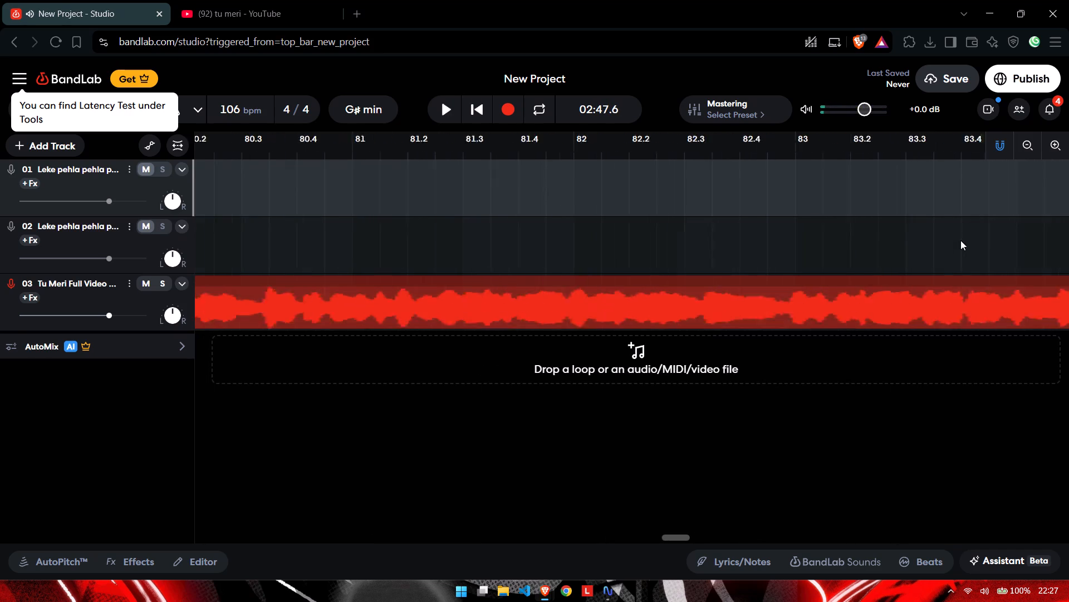
scroll(788, 271, "down", 5, "ctrl")
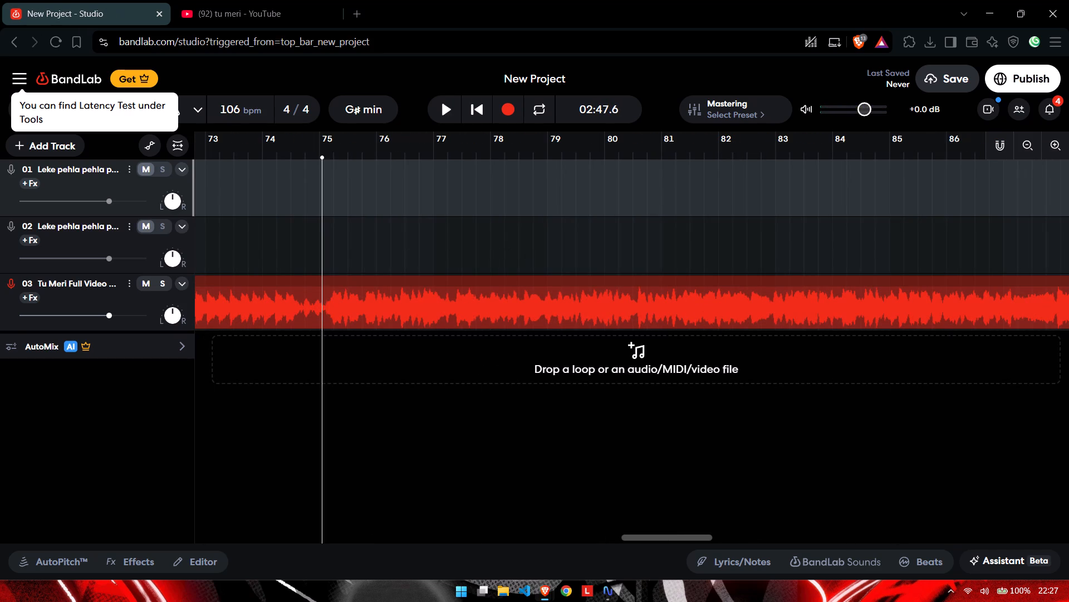
right_click(332, 302)
left_click(296, 308)
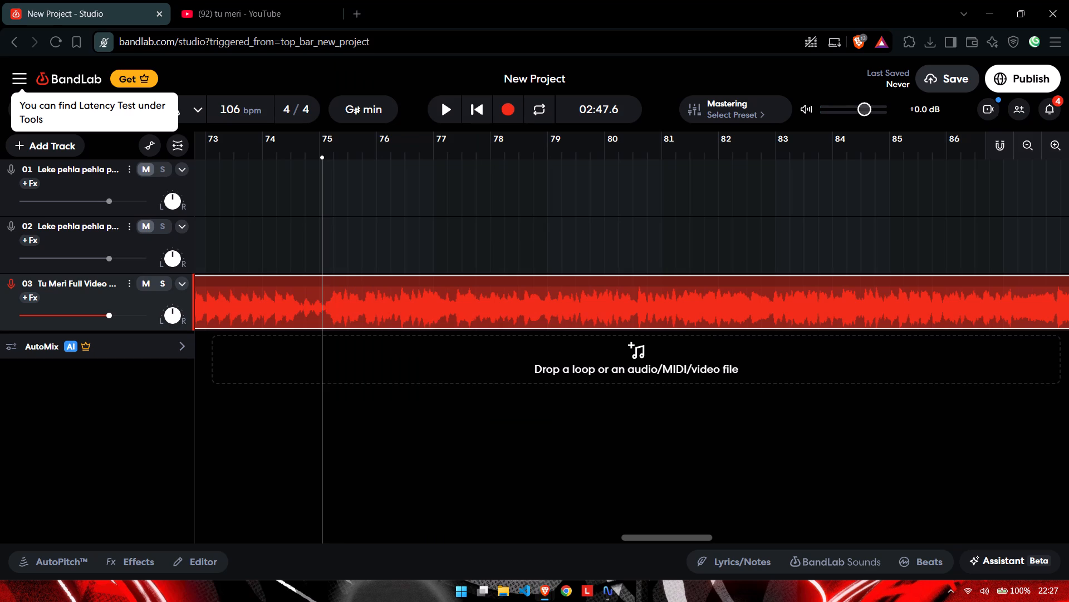
key("s")
left_click(282, 302)
key("Delete")
Move the remaining Tu Meri clip to start at about bar 26, just after the end of the track 02 clip.
left_click(364, 302)
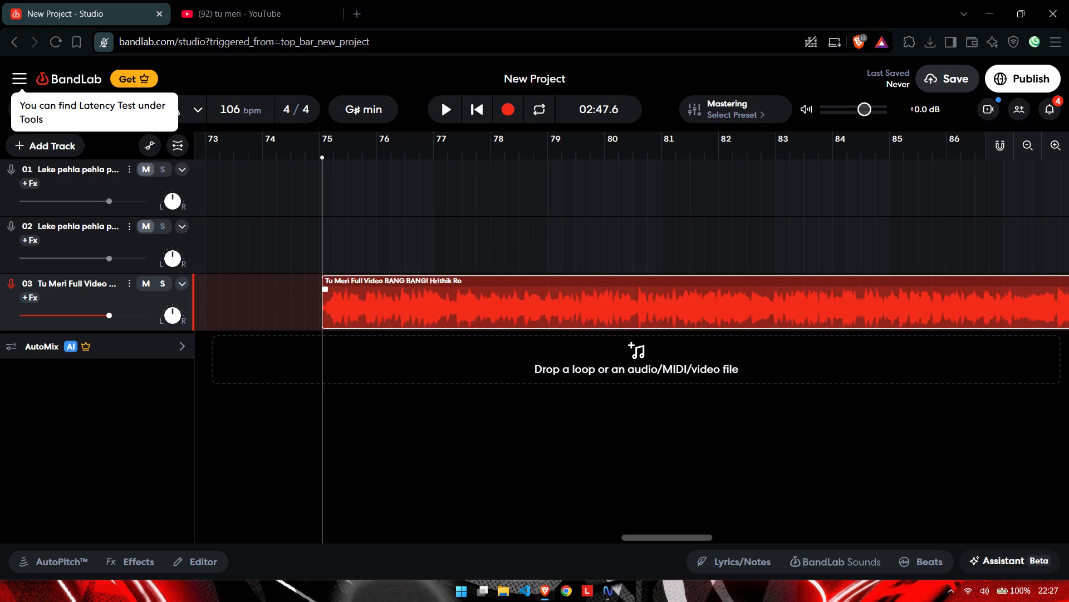
key("space")
key("space")
left_click_drag(364, 302, 85, 296)
scroll(472, 305, "down", 3)
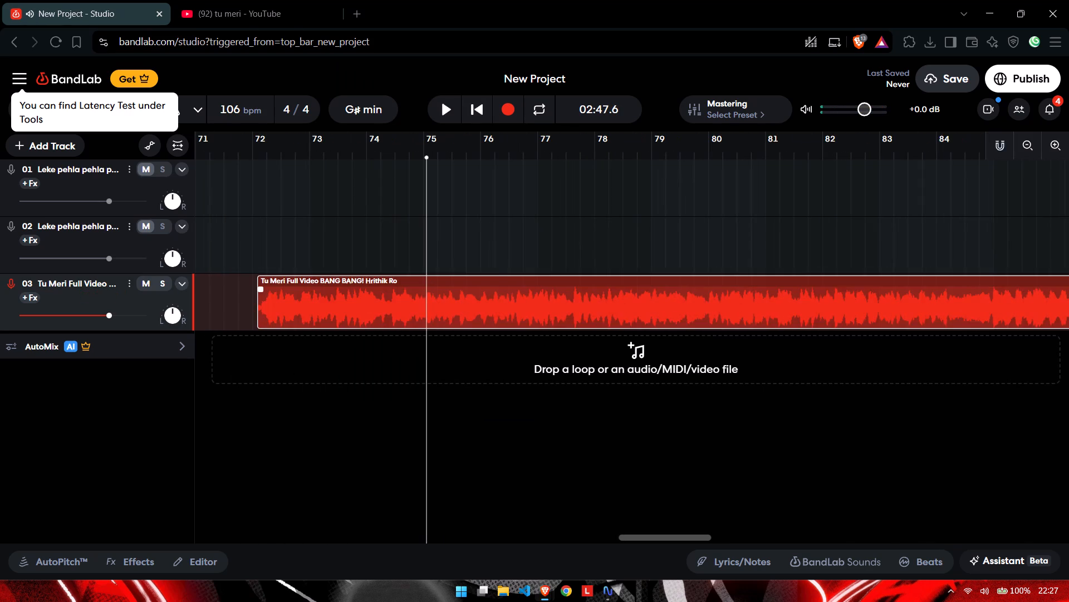
scroll(472, 305, "down", 9)
left_click_drag(565, 294, 310, 308)
scroll(273, 332, "up", 4)
scroll(262, 317, "up", 5, "ctrl")
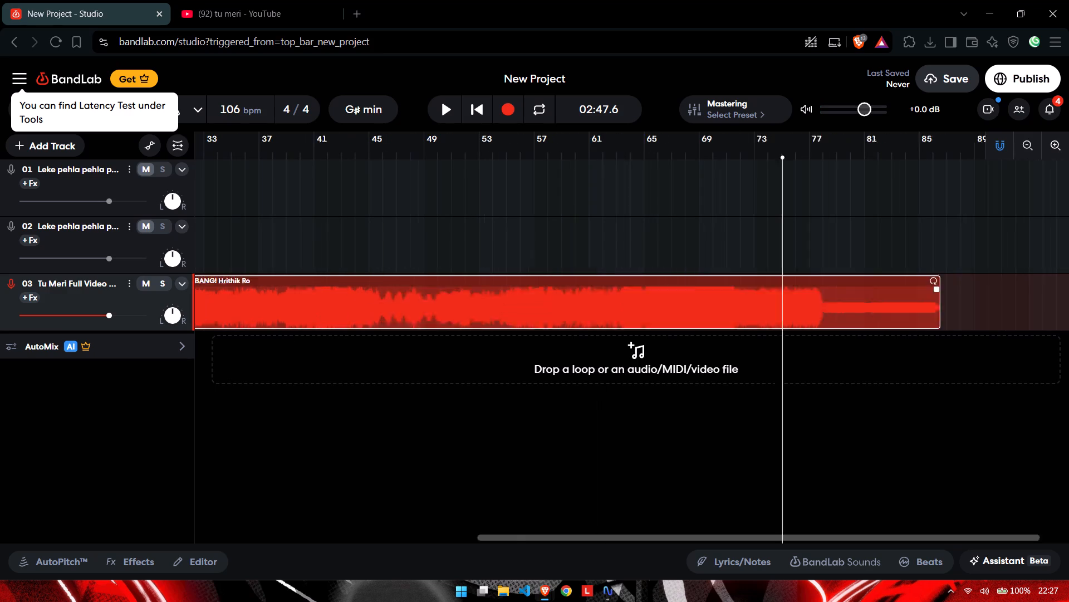
left_click_drag(543, 538, 340, 538)
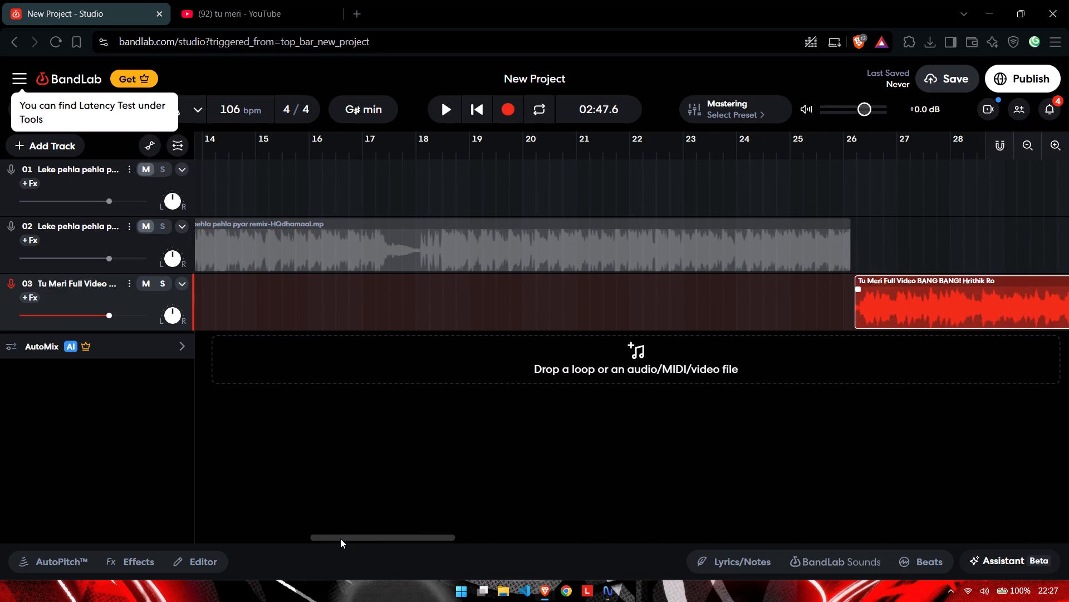
left_click_drag(340, 538, 347, 542)
Make all three tracks audible while playing the transition from the track 02 clip into Tu Meri, starting at about bar 22.
left_click(146, 229)
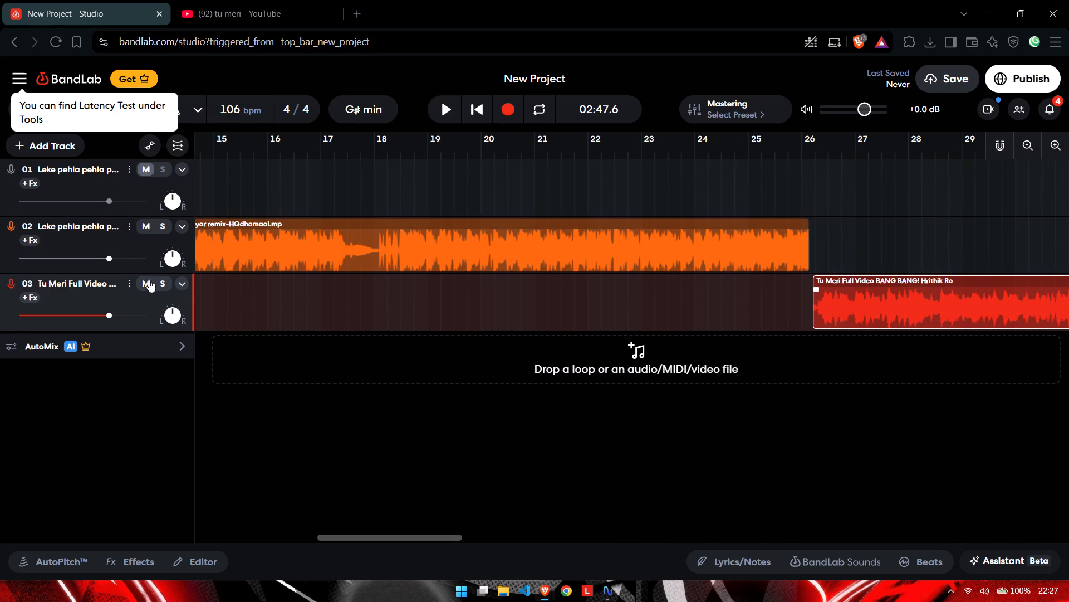
left_click(146, 281)
left_click(144, 168)
left_click(576, 161)
key("space")
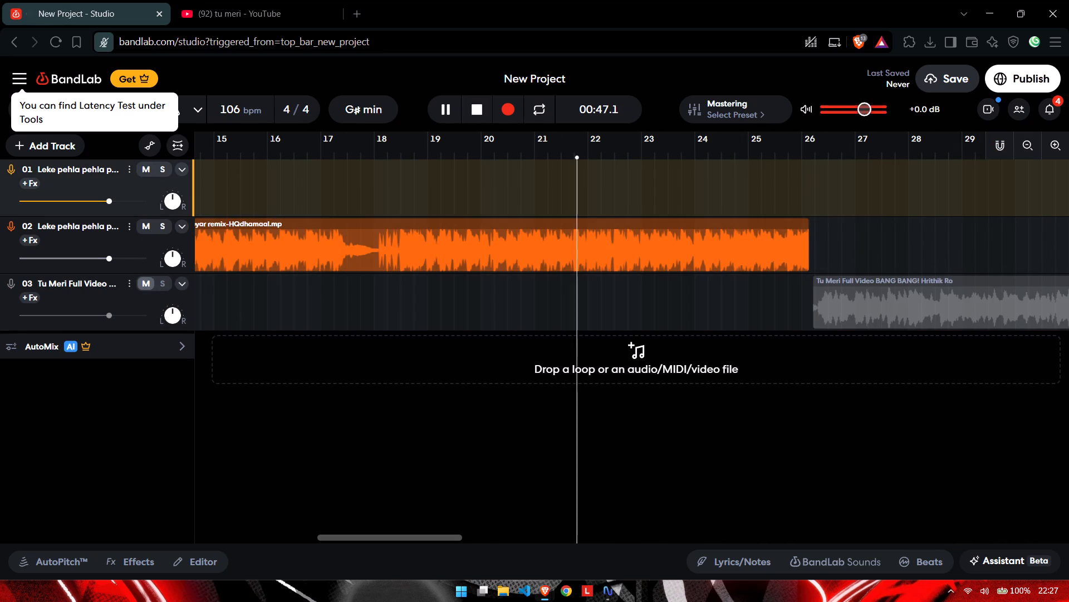
left_click(746, 154)
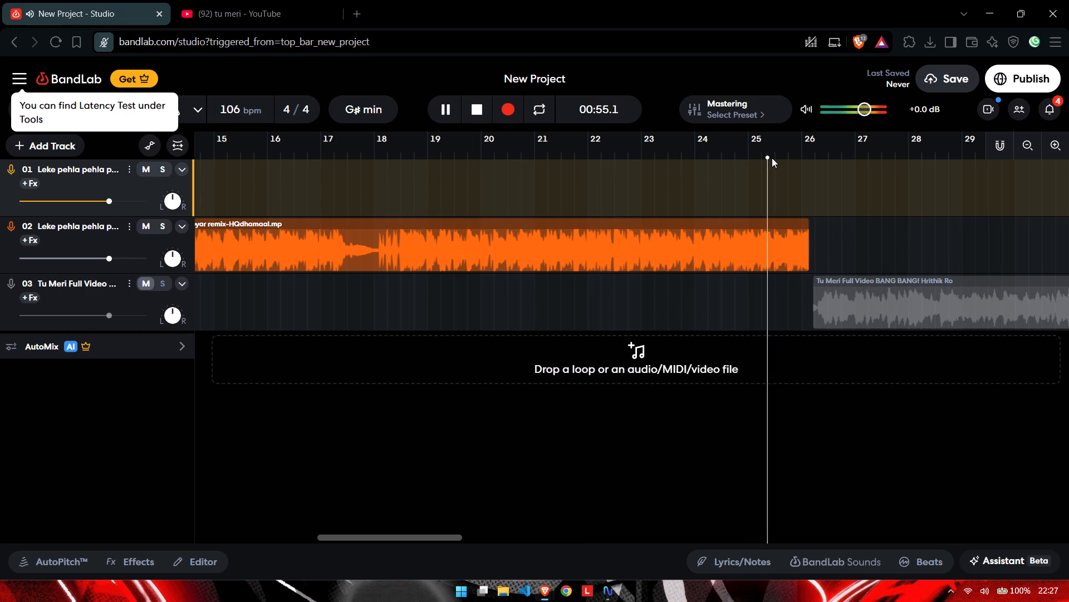
left_click(145, 288)
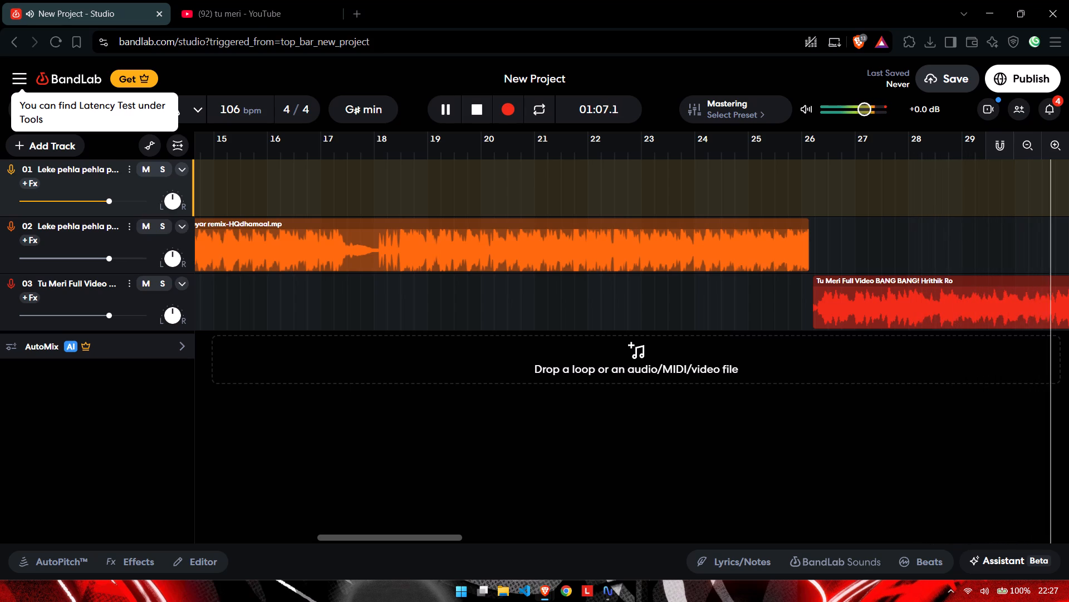
scroll(914, 331, "down", 3, "ctrl")
left_click_drag(625, 539, 640, 540)
left_click_drag(697, 537, 717, 538)
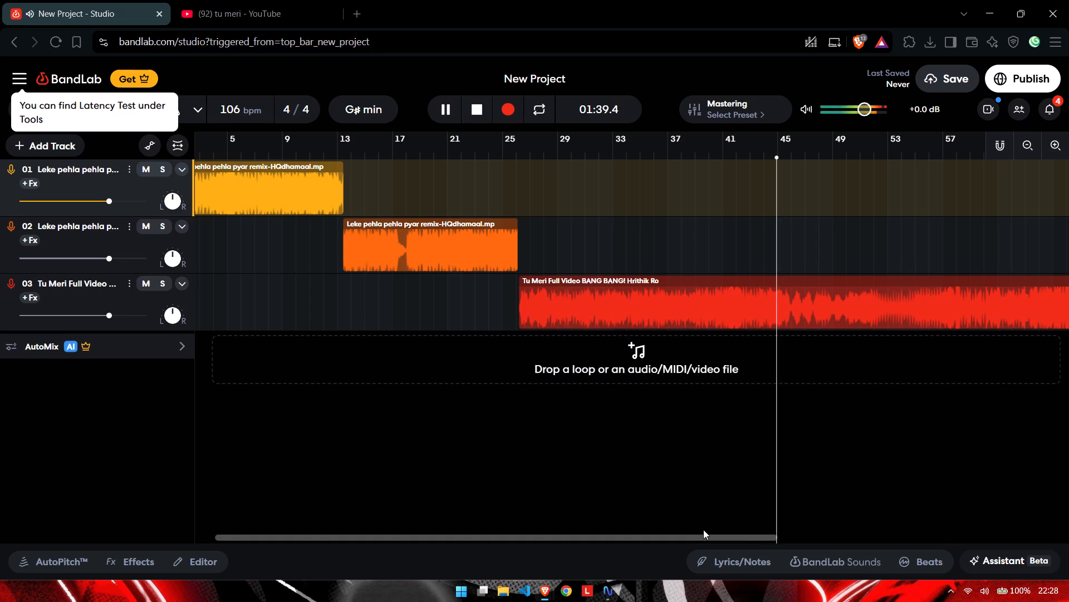
key("space")
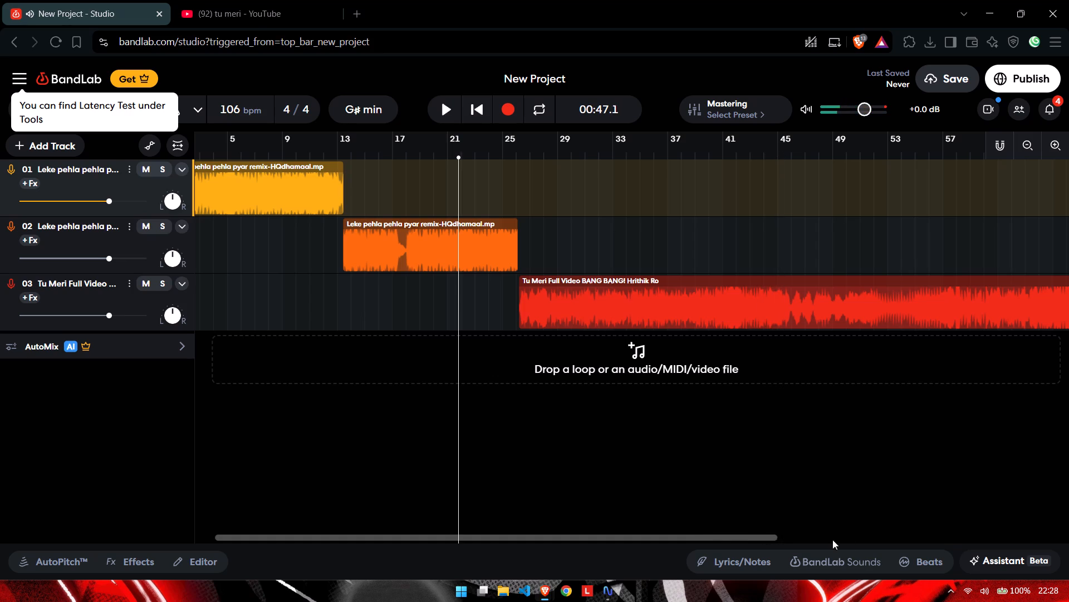
Turn on cycle looping and start playback.
left_click(747, 156)
key("c")
key("space")
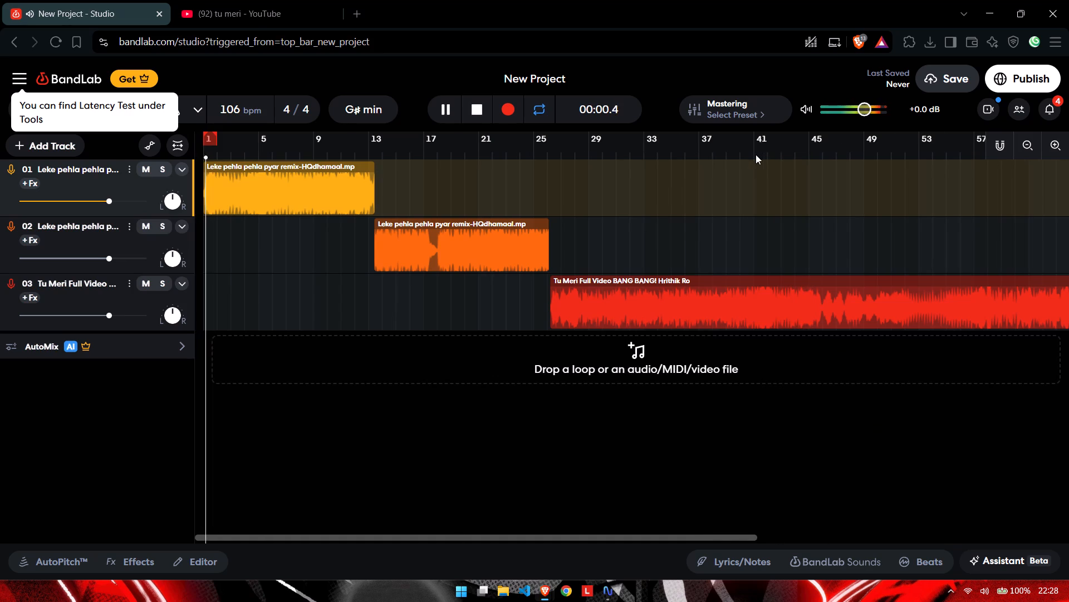
Listen to the Tu Meri clip between about bars 42 and 47, replaying from around bars 44 to 46.
left_click(778, 151)
left_click(836, 154)
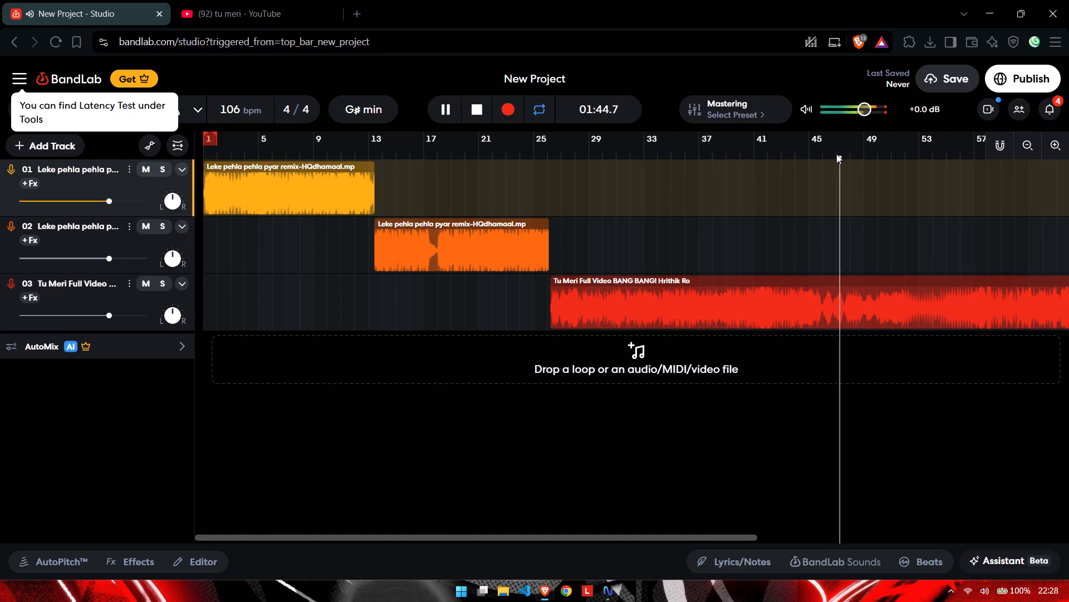
left_click_drag(832, 154, 796, 156)
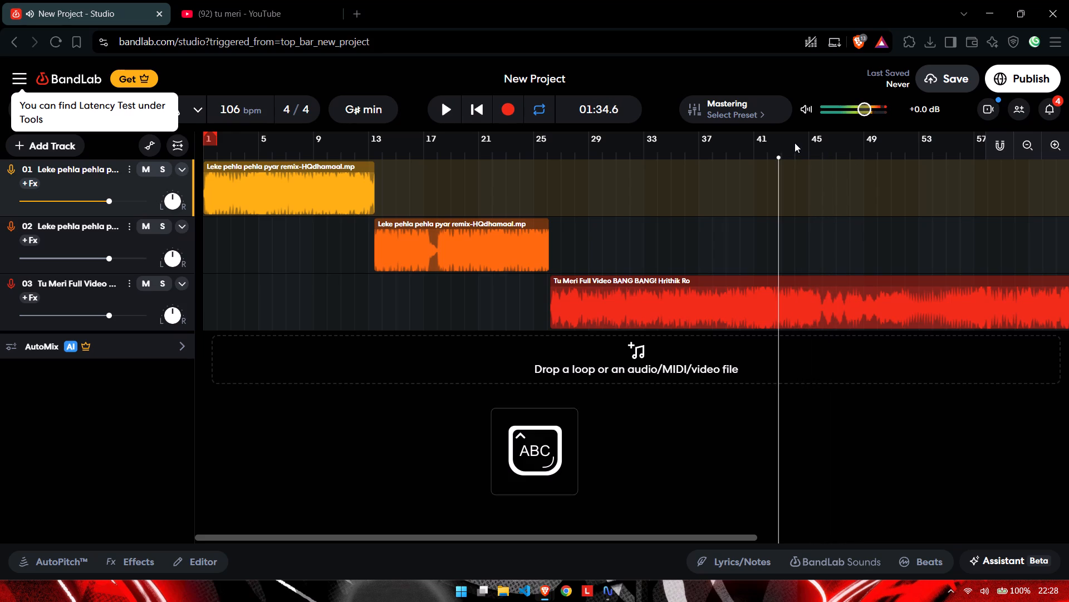
scroll(903, 208, "up", 3, "ctrl")
left_click(600, 154)
key("space")
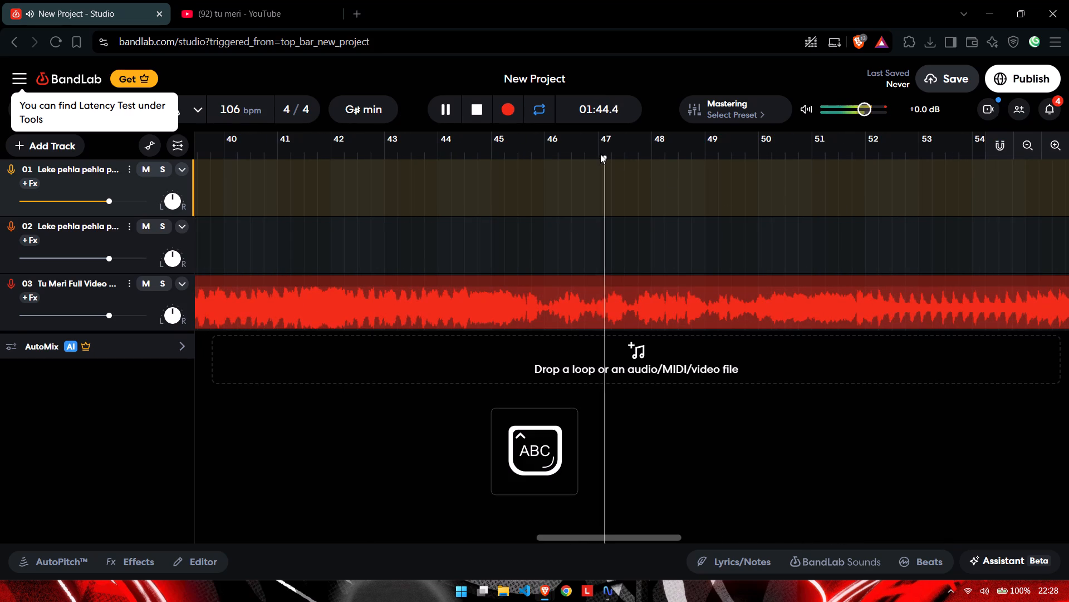
left_click_drag(600, 154, 534, 156)
left_click_drag(534, 156, 468, 153)
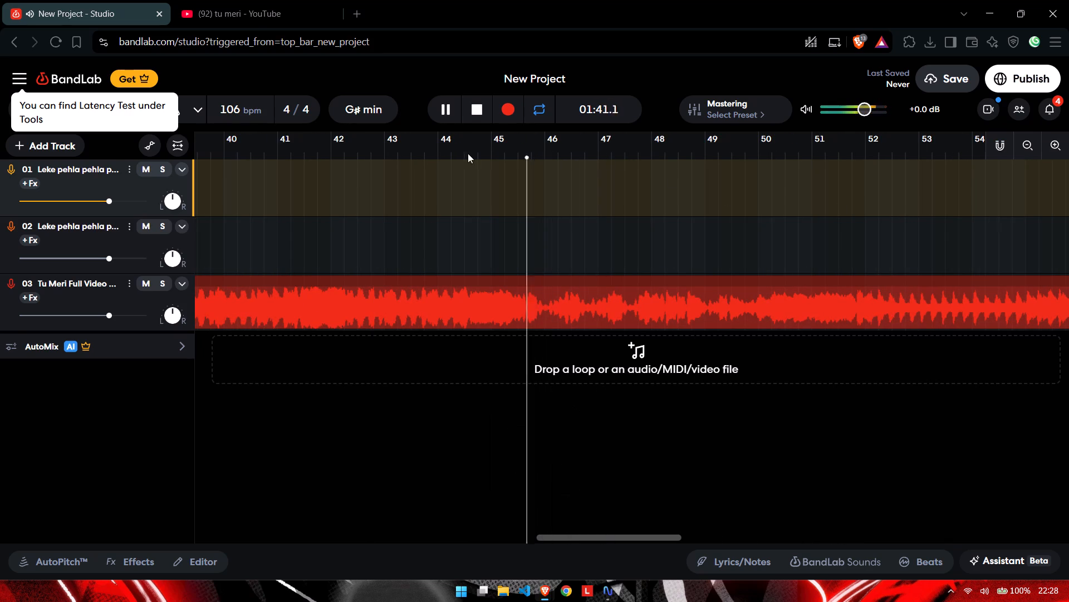
left_click_drag(468, 153, 448, 153)
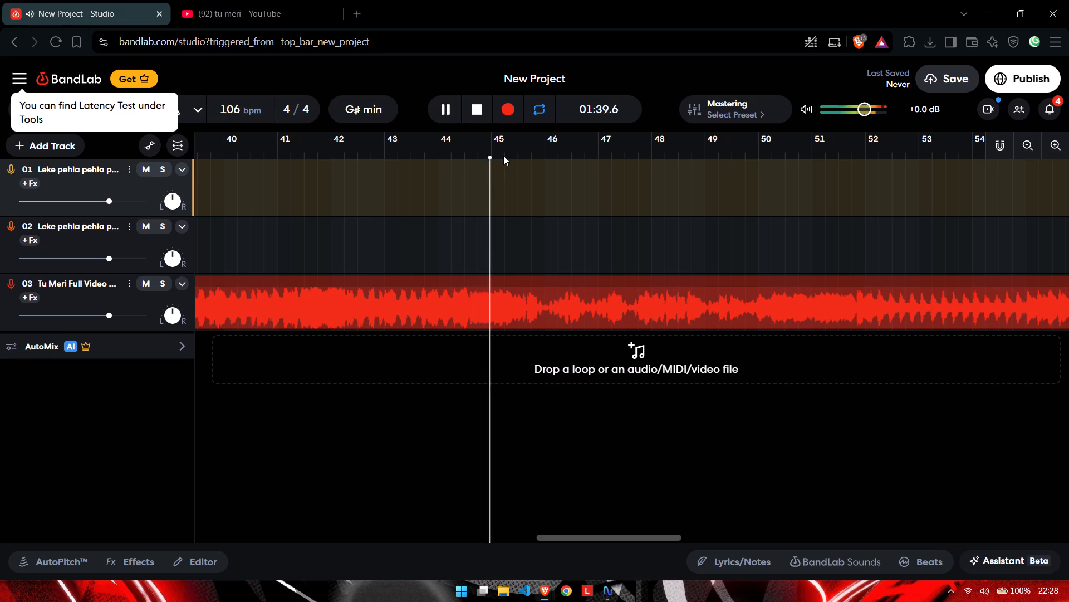
key("space")
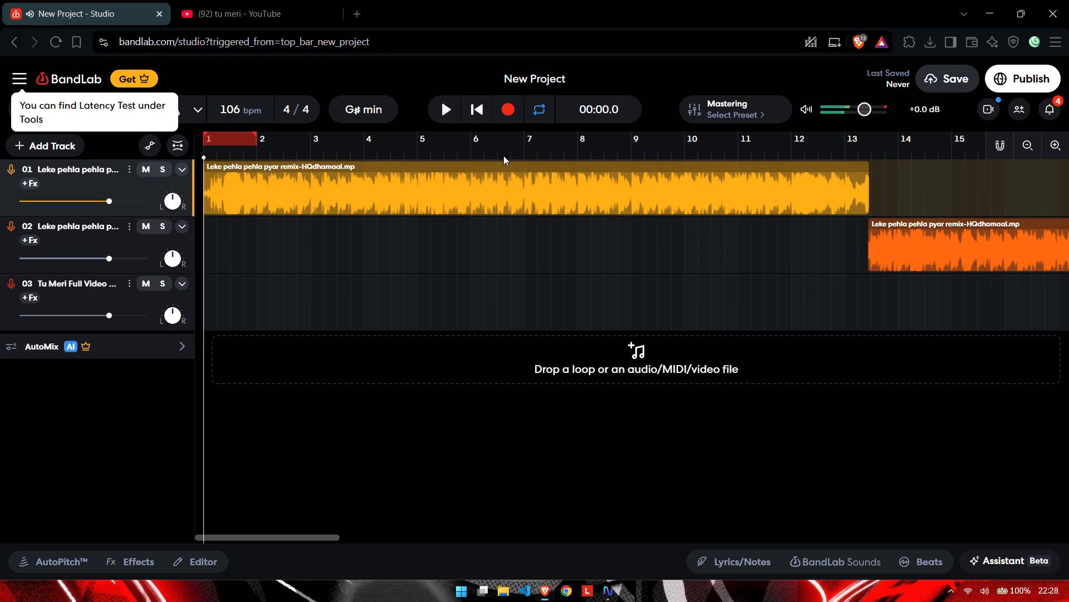
Listen to the Tu Meri clip between about bars 36 and 51, replaying the stretch that leads up to bar 45.
left_click_drag(503, 156, 1068, 156)
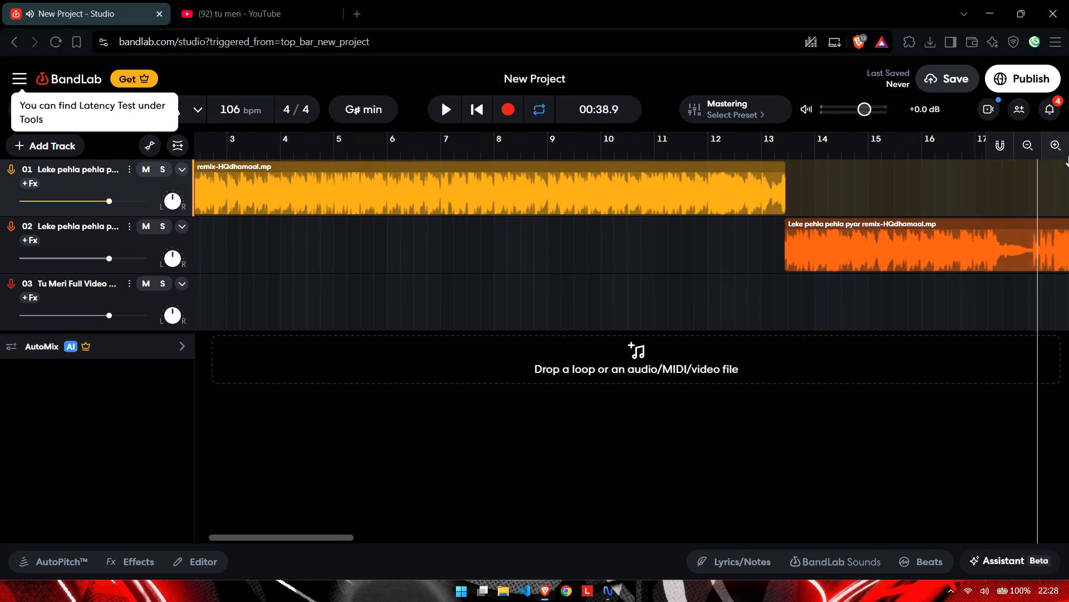
left_click_drag(1068, 156, 1068, 156)
key("space")
left_click(875, 157)
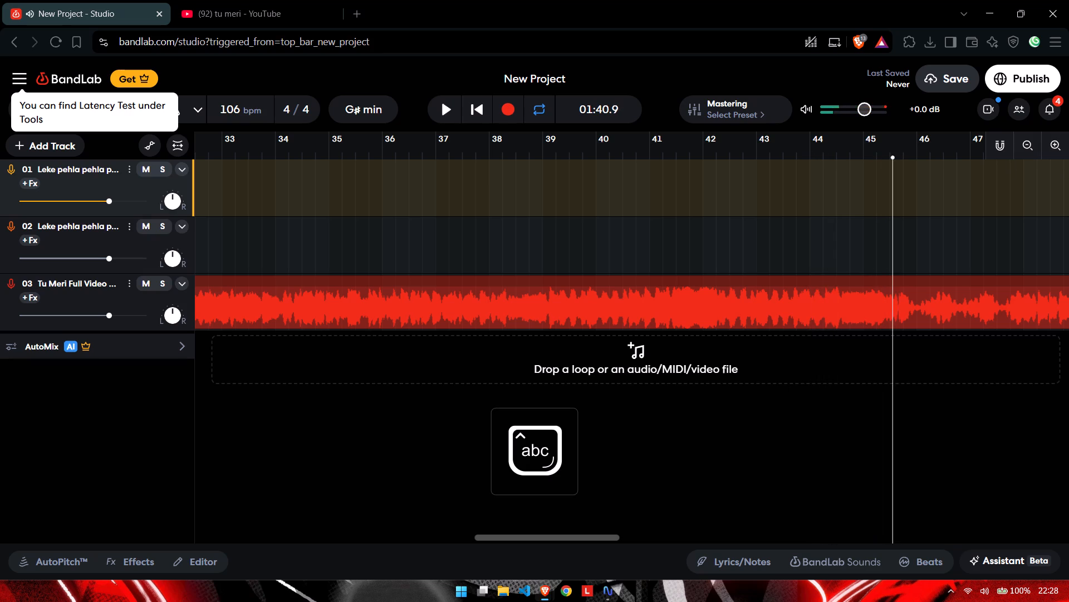
key("space")
left_click(893, 161)
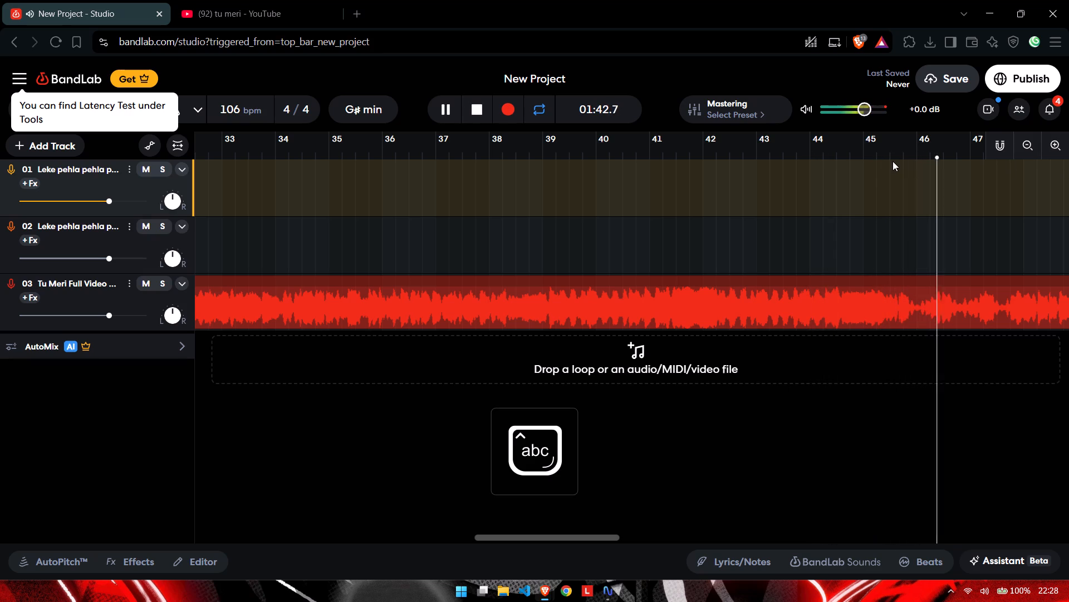
scroll(920, 196, "down", 3, "ctrl")
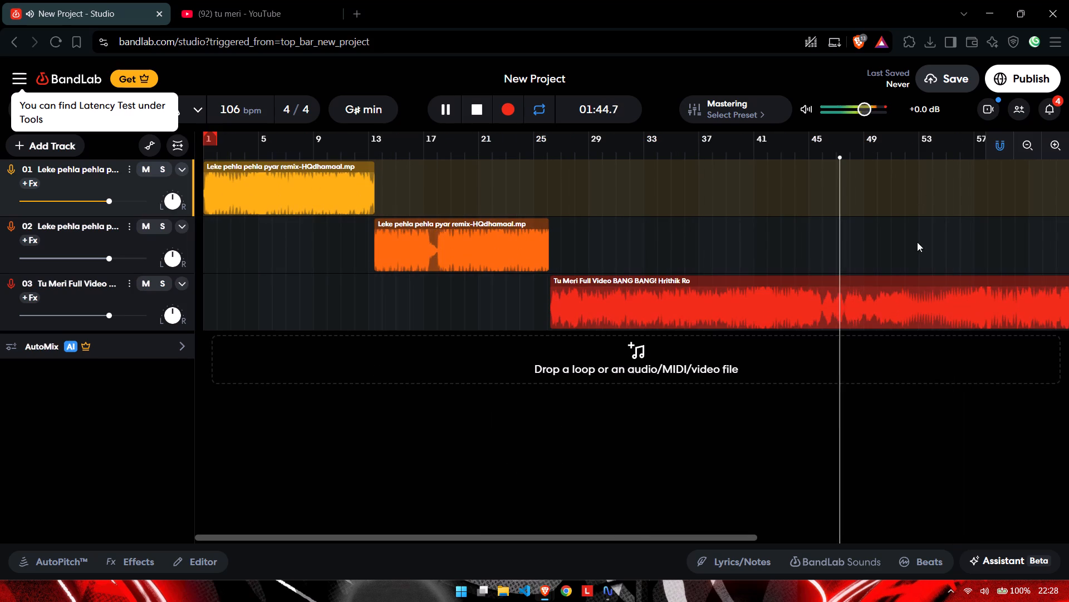
left_click_drag(683, 541, 708, 539)
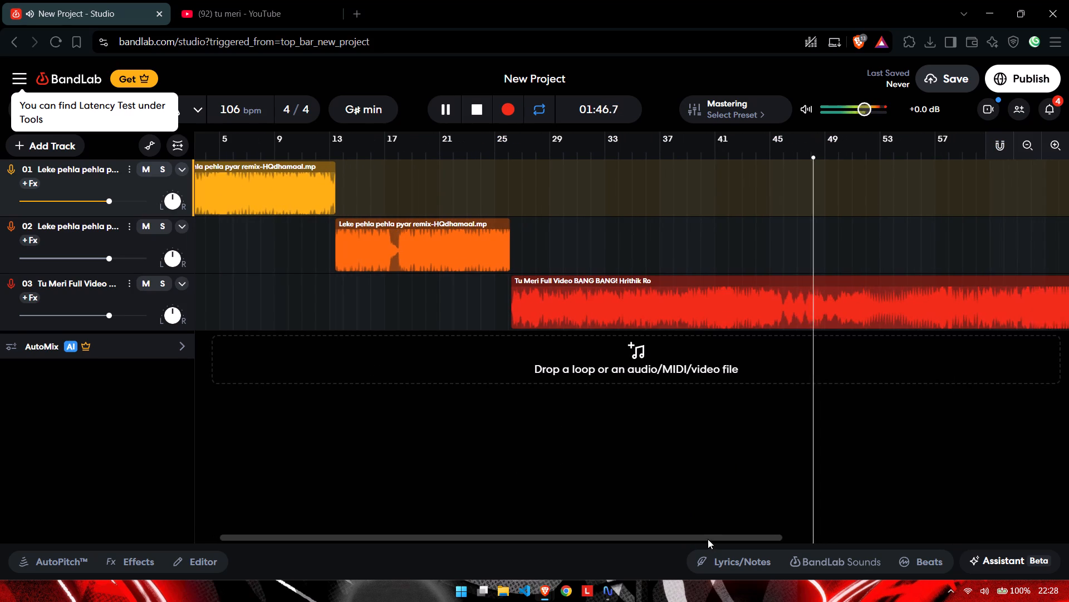
left_click_drag(708, 539, 737, 539)
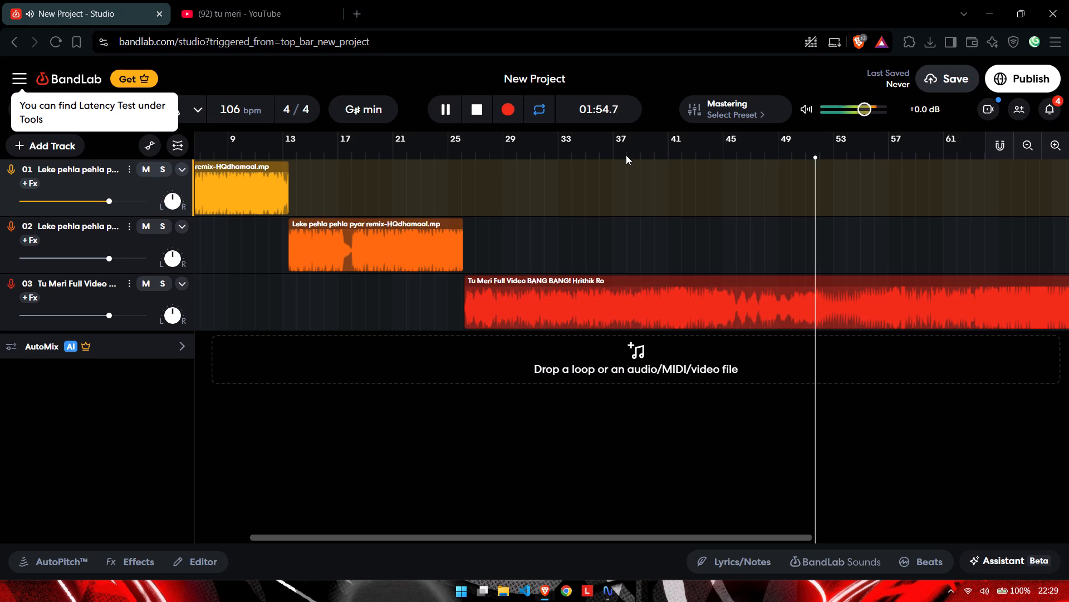
left_click(601, 159)
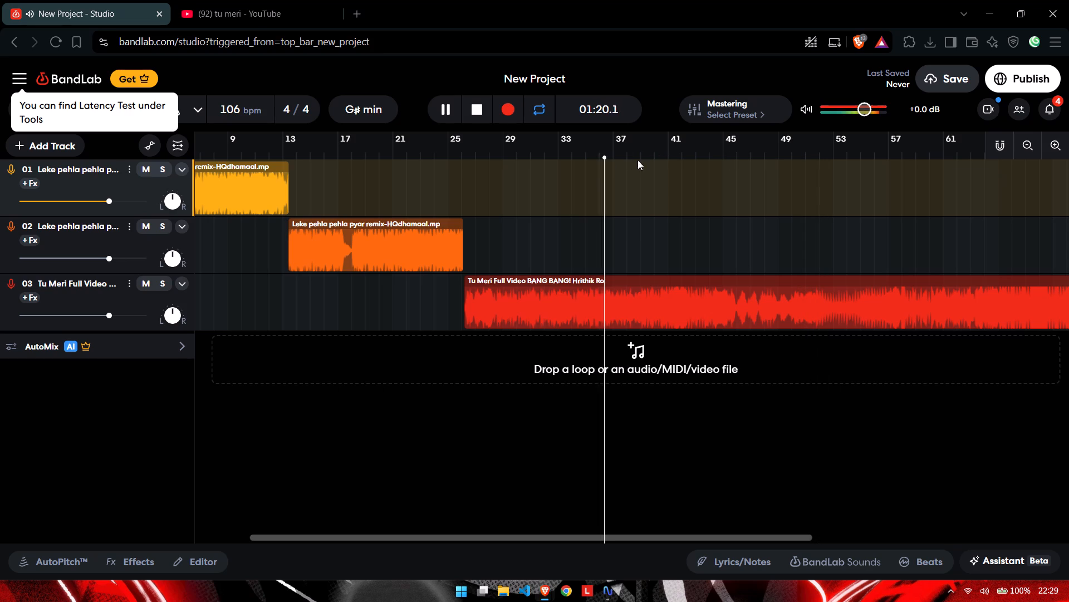
left_click(650, 158)
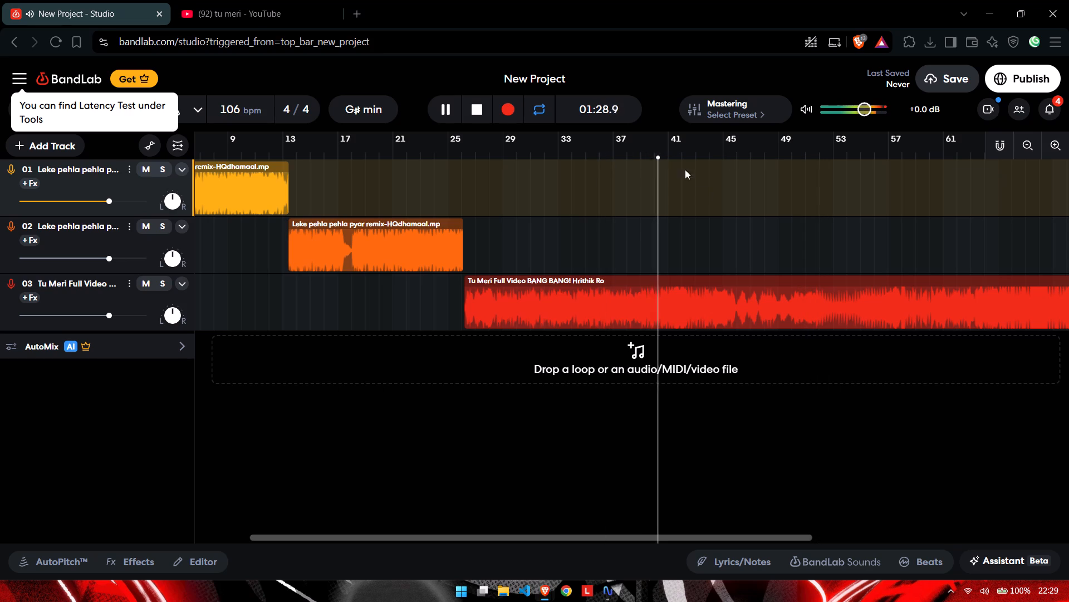
scroll(707, 208, "up", 2, "ctrl")
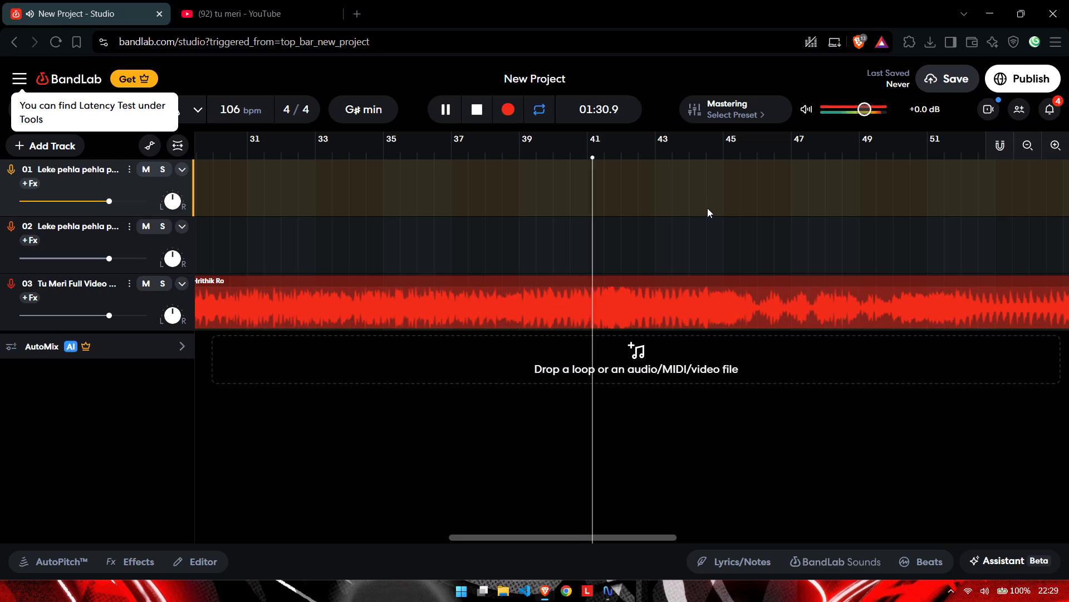
left_click(639, 158)
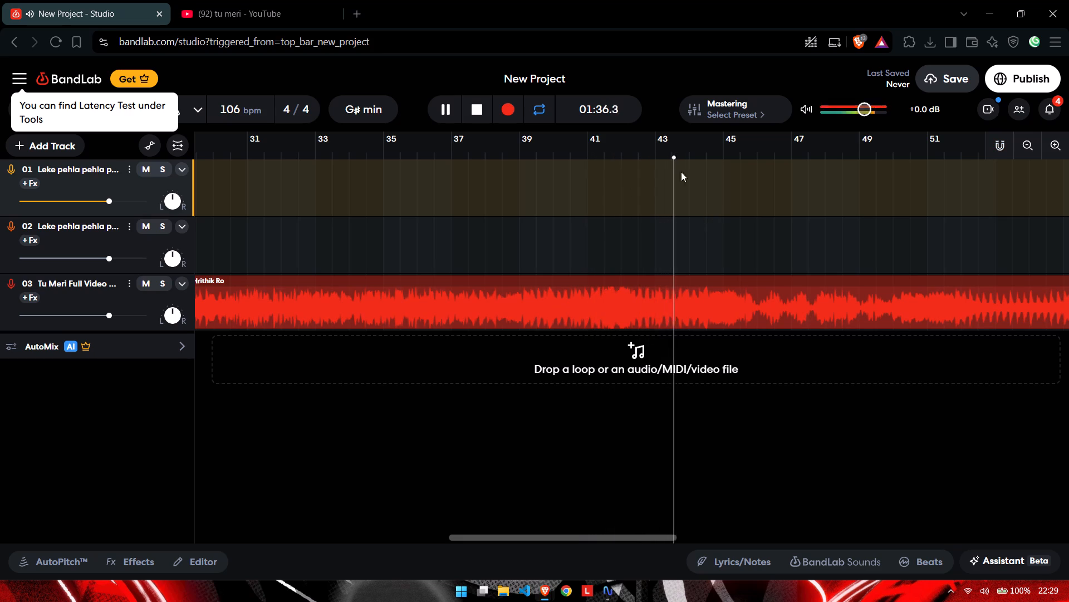
scroll(715, 203, "up", 1, "ctrl")
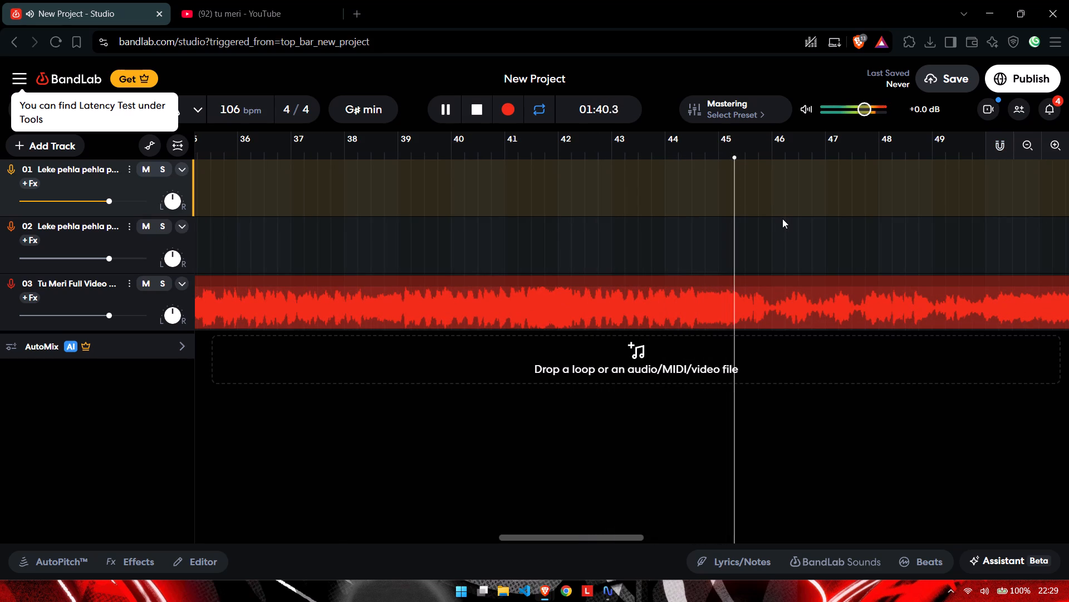
Sample the Tu Meri clip at several points up to about bar 60, and scrub through about bars 34 to 45.
left_click_drag(880, 153, 881, 153)
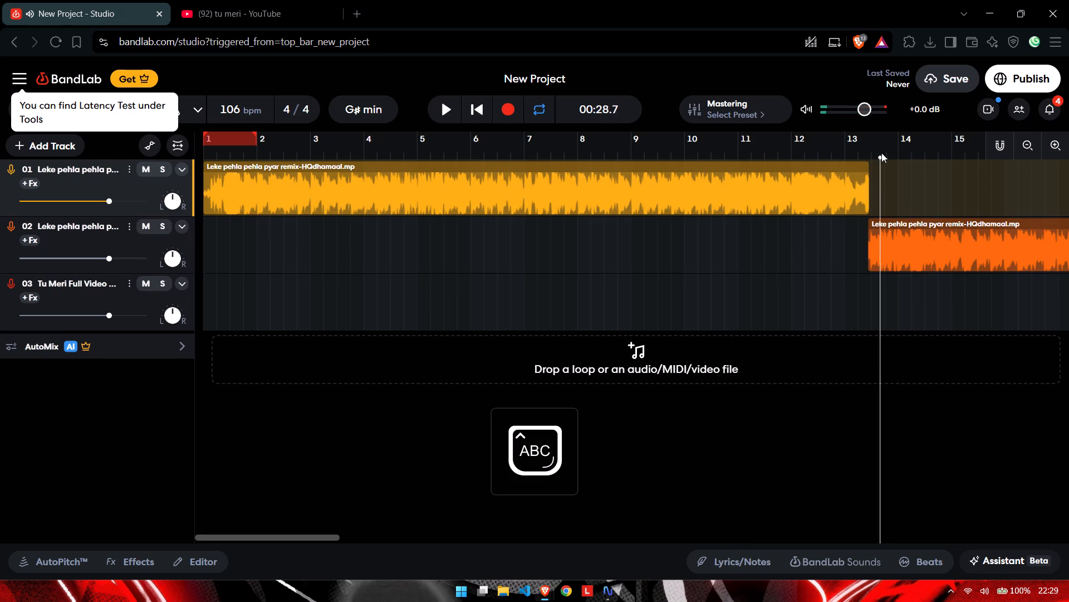
left_click_drag(881, 153, 1068, 153)
scroll(909, 253, "down", 5, "ctrl")
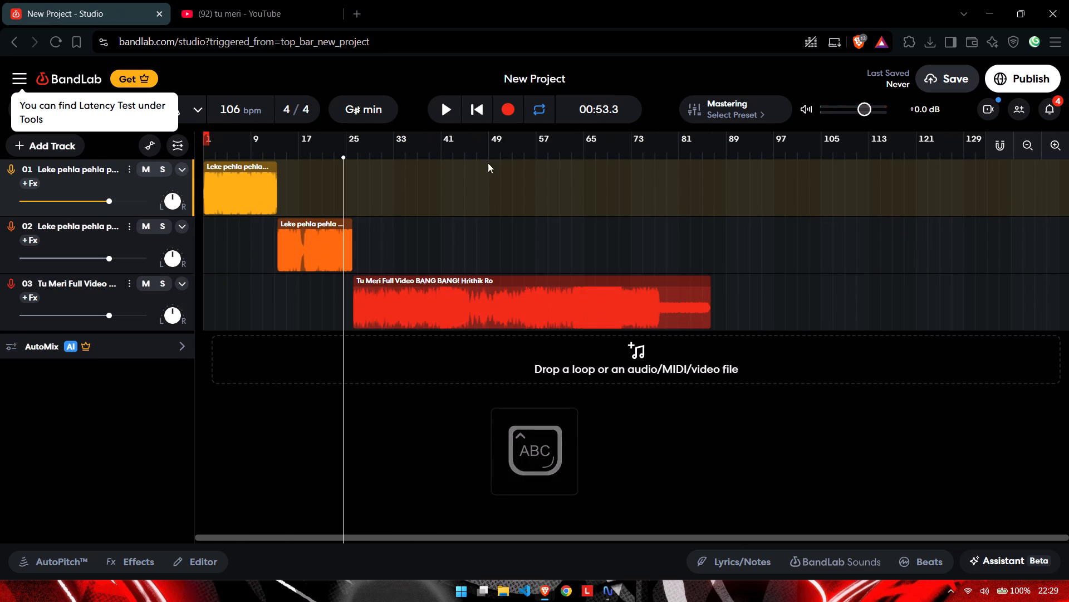
left_click(425, 152)
key("space")
scroll(454, 186, "up", 3, "ctrl")
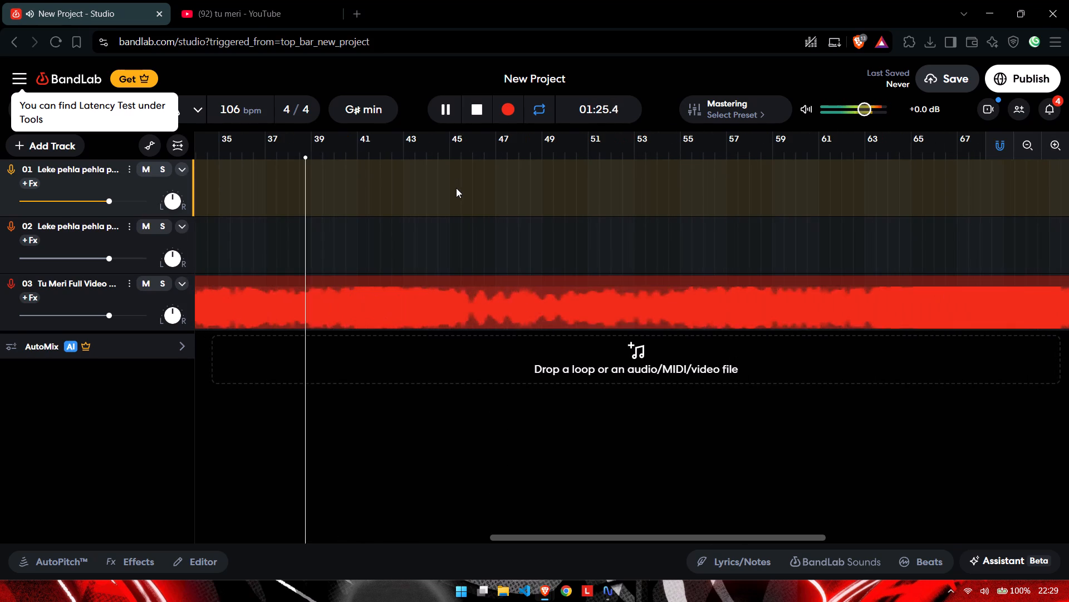
left_click(682, 153)
left_click(801, 155)
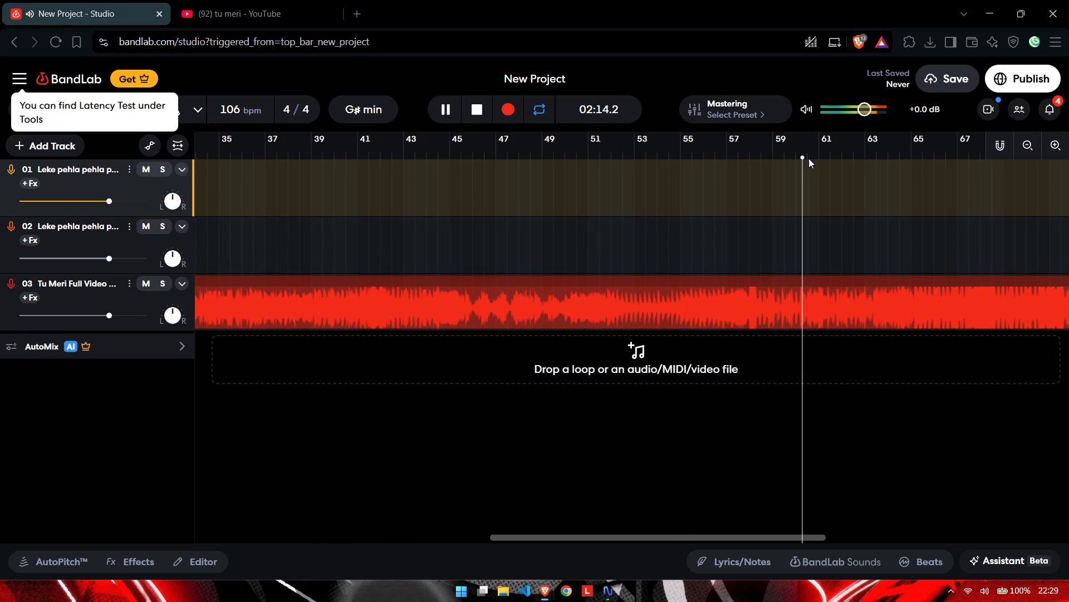
left_click_drag(791, 158, 413, 169)
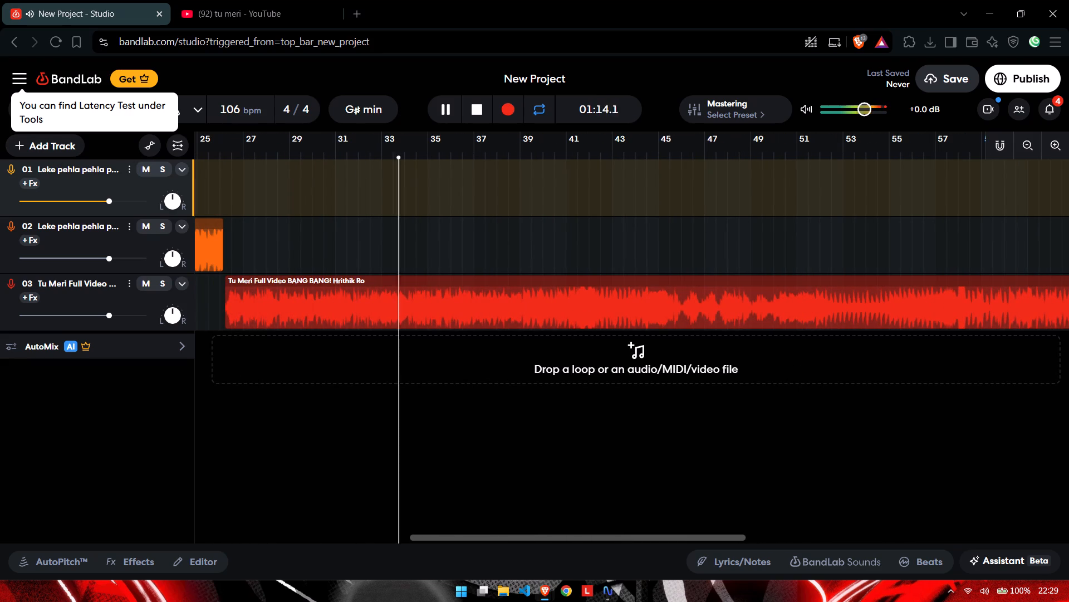
left_click_drag(413, 169, 575, 175)
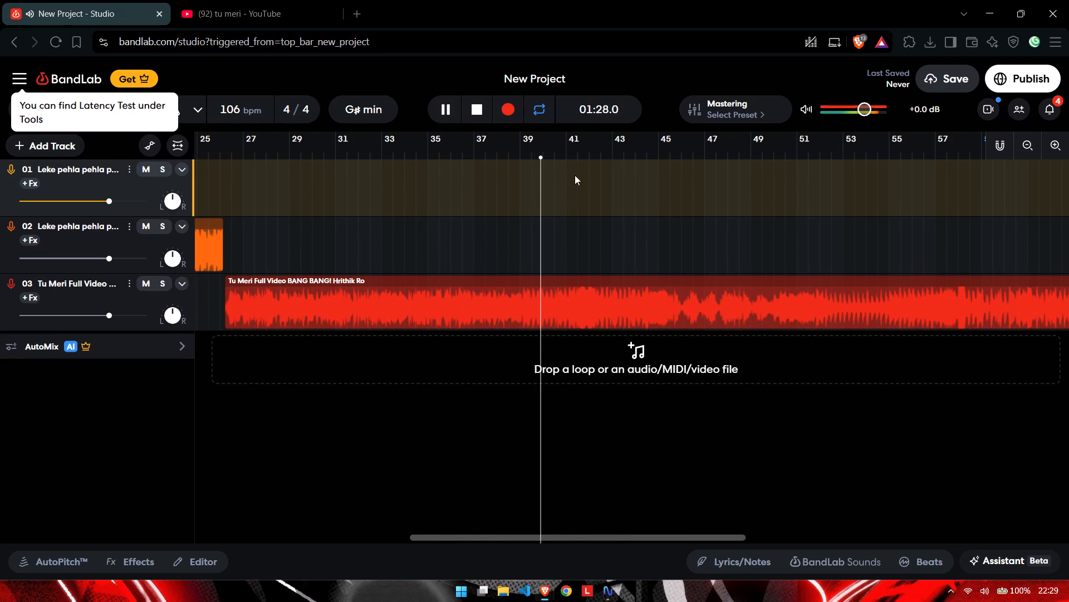
left_click_drag(575, 175, 611, 170)
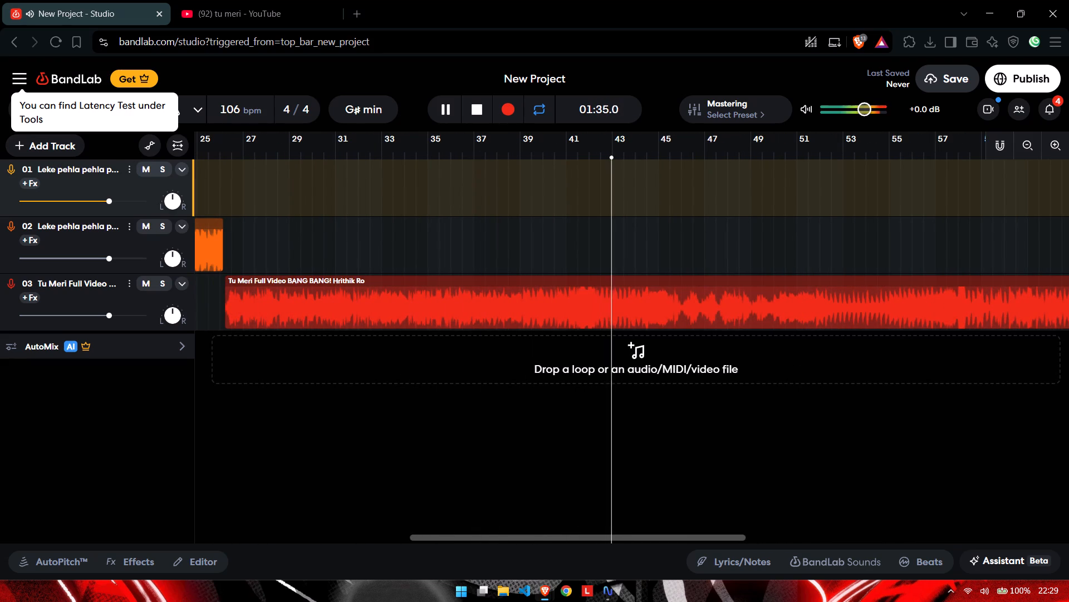
left_click_drag(611, 170, 654, 160)
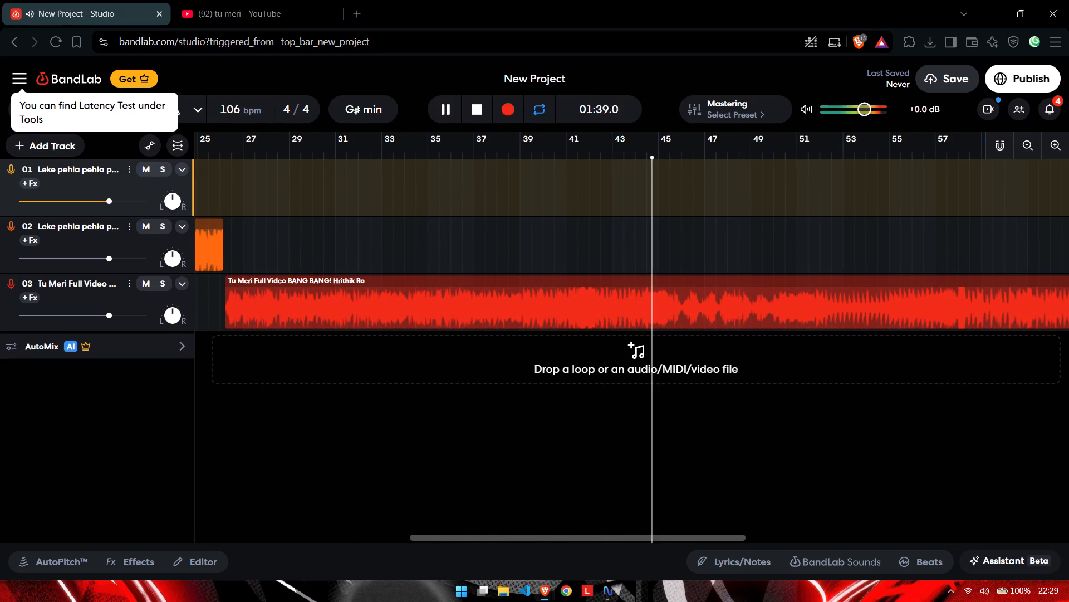
left_click_drag(654, 160, 675, 151)
key("space")
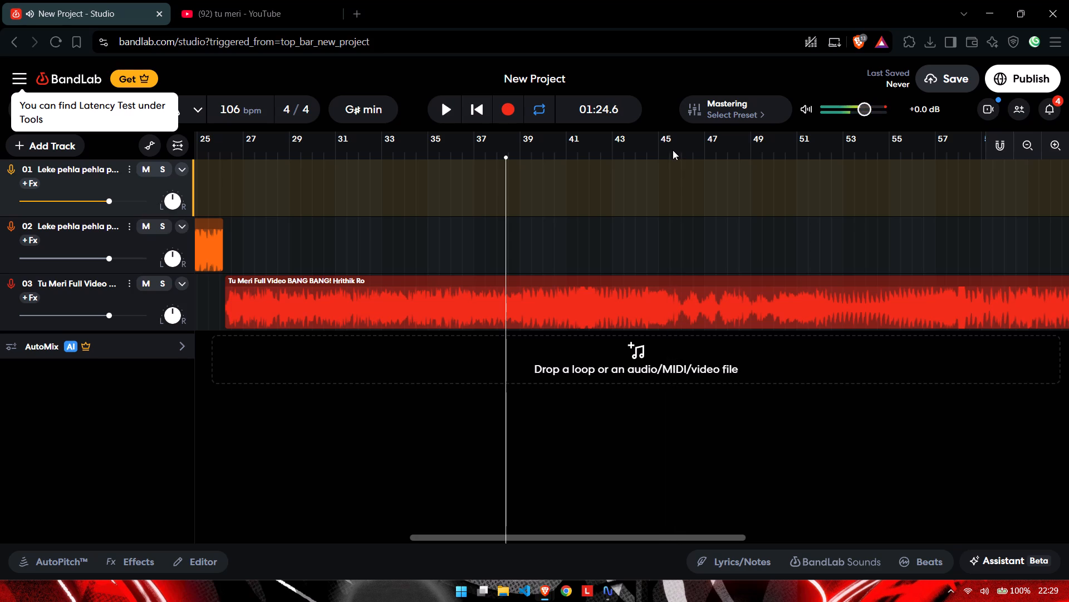
Audition short bursts of the Tu Meri clip between about bars 45 and 46 to locate a cut point.
scroll(684, 251, "up", 1, "ctrl")
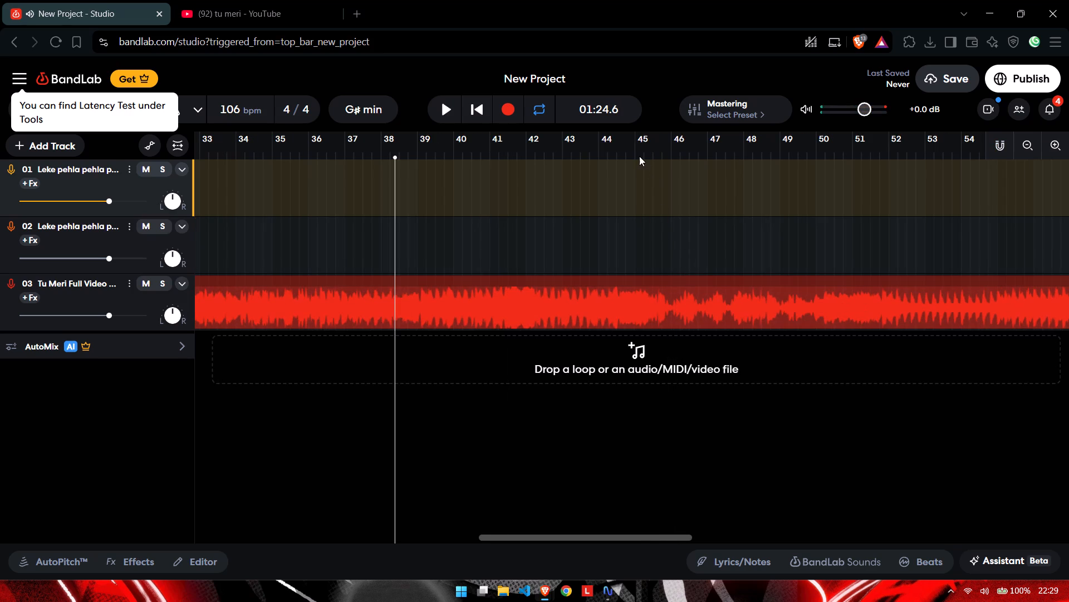
left_click(639, 156)
key("space")
key("space")
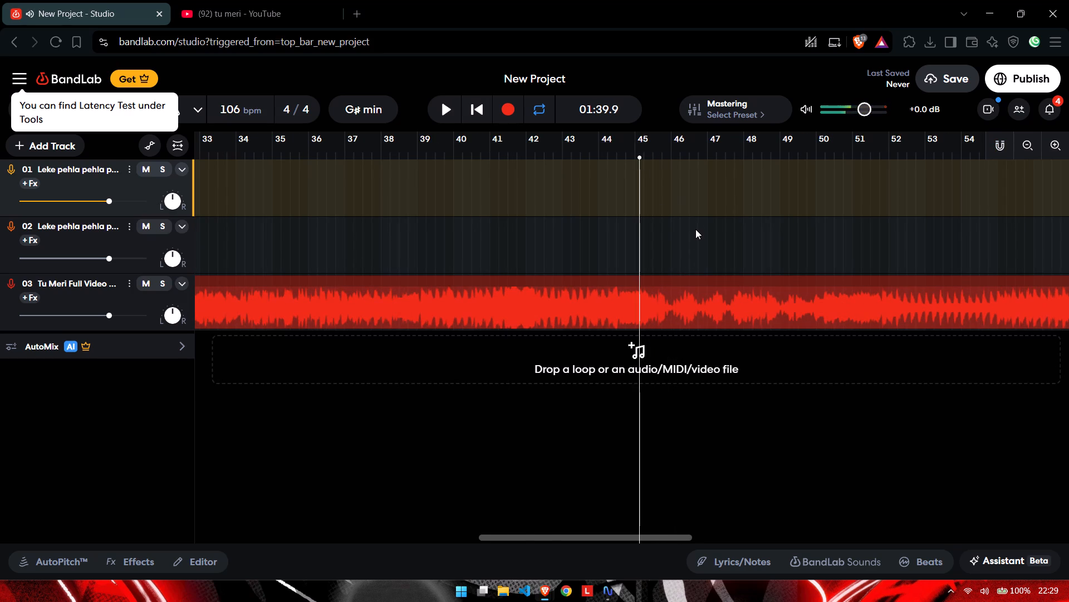
scroll(696, 231, "up", 2, "ctrl")
left_click_drag(582, 158, 613, 153)
key("space")
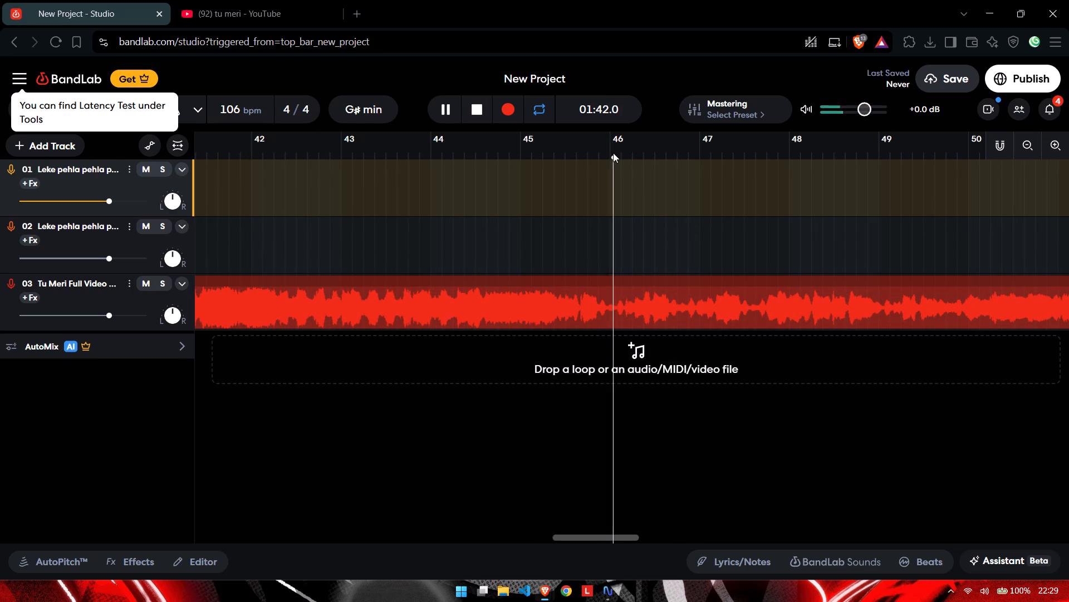
key("space")
left_click_drag(613, 153, 577, 158)
key("space")
key("space")
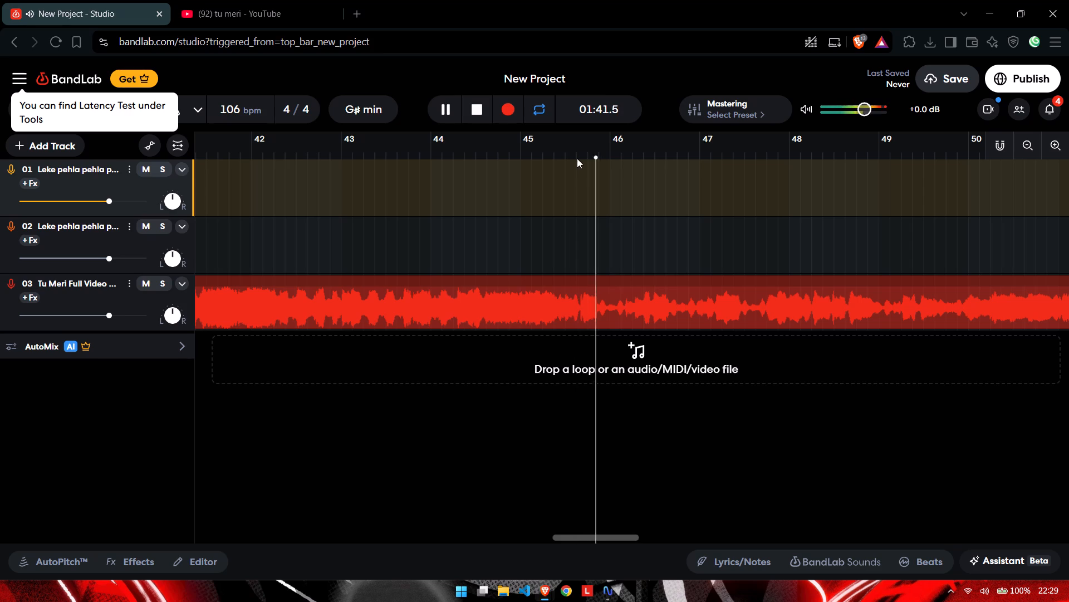
left_click_drag(577, 158, 533, 159)
key("space")
key("space")
left_click_drag(533, 159, 545, 160)
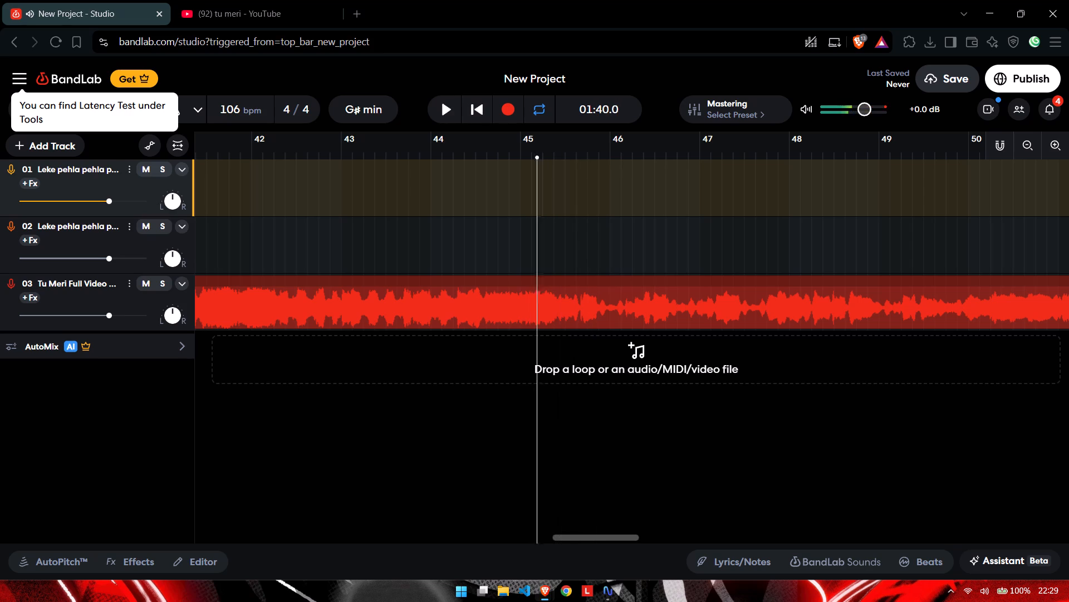
left_click_drag(545, 160, 565, 158)
key("space")
key("space")
Split the Tu Meri clip at about 01:40.7 and delete the part after the cut.
left_click(565, 158)
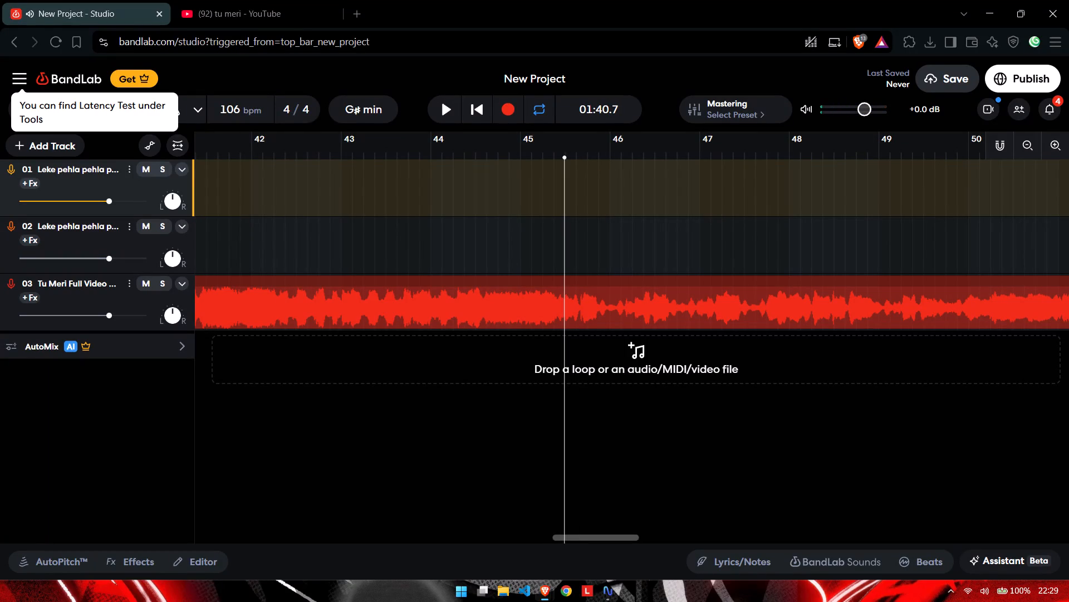
key("s")
left_click(740, 310)
key("s")
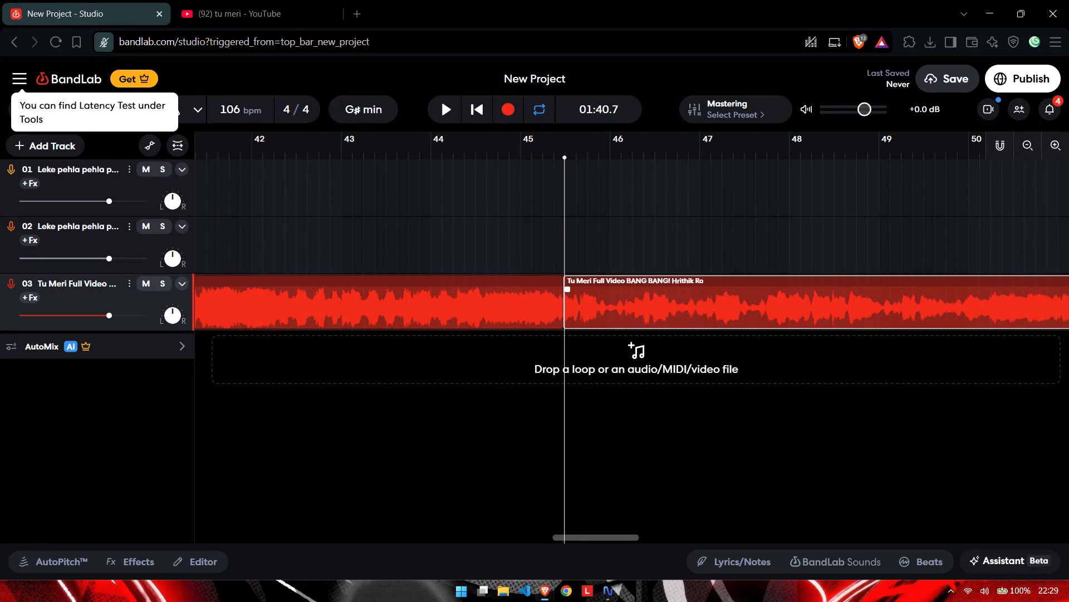
key("Delete")
Play the shortened Tu Meri clip from about bar 43 through its new ending.
left_click(365, 139)
left_click(370, 149)
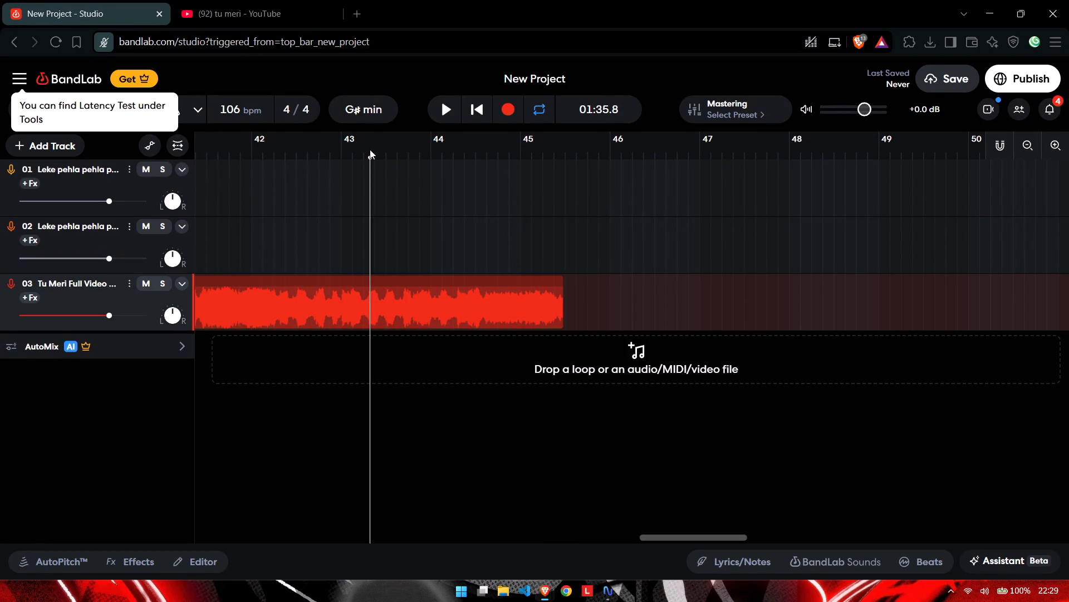
key("space")
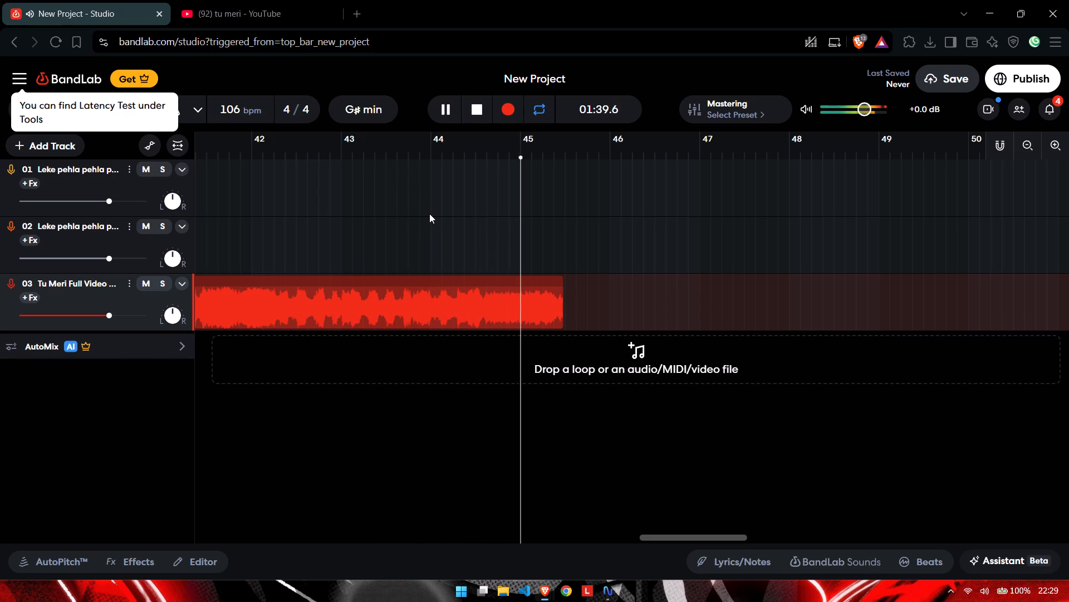
scroll(431, 220, "down", 9, "ctrl")
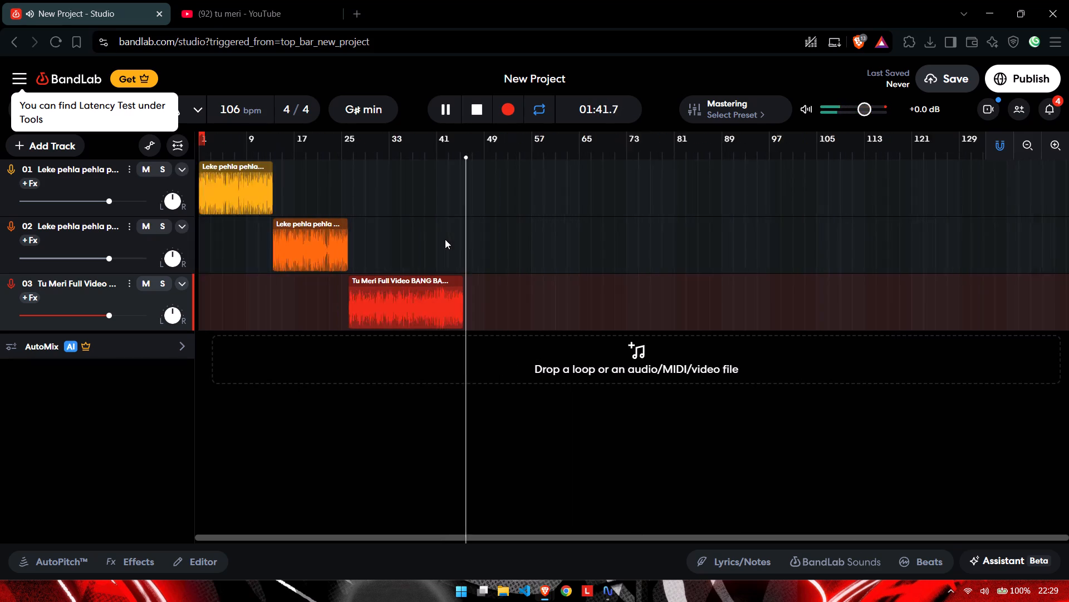
Turn off cycle looping and play the mix from the very beginning.
left_click_drag(321, 151, 133, 156)
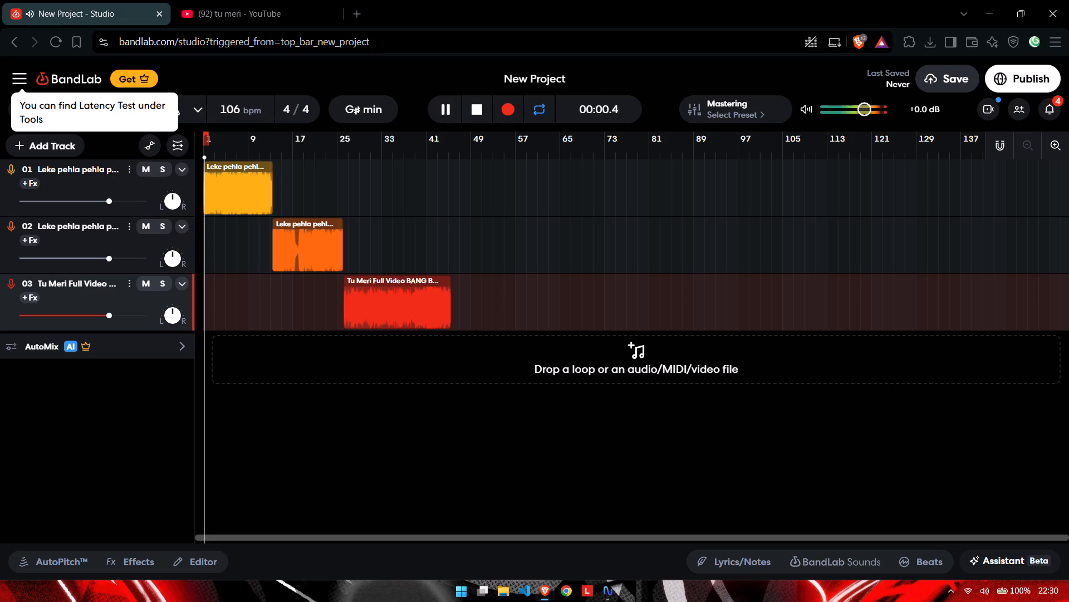
key("space")
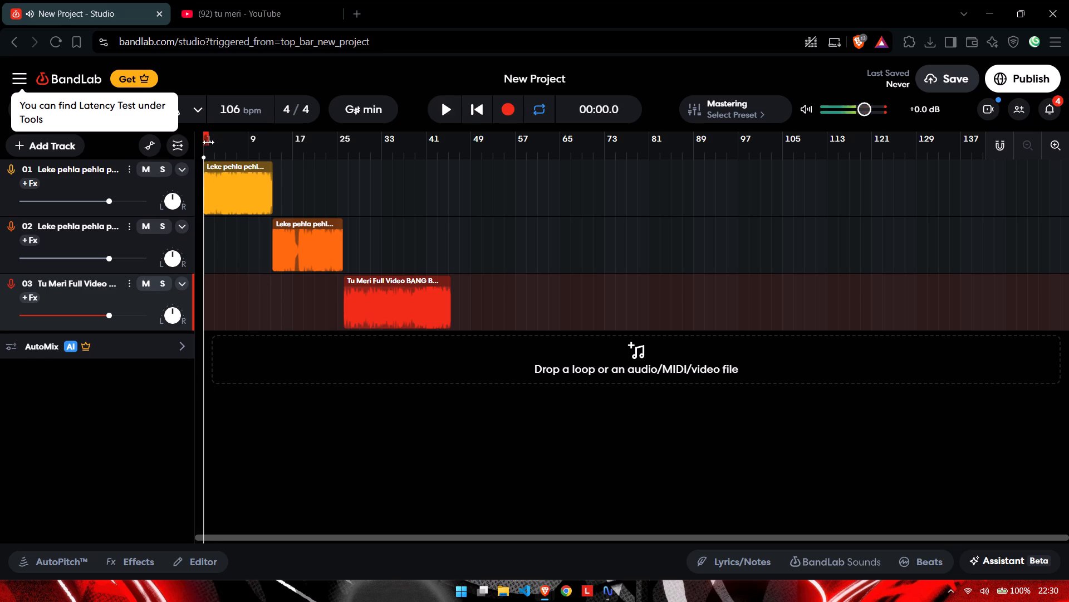
left_click(208, 142)
key("space")
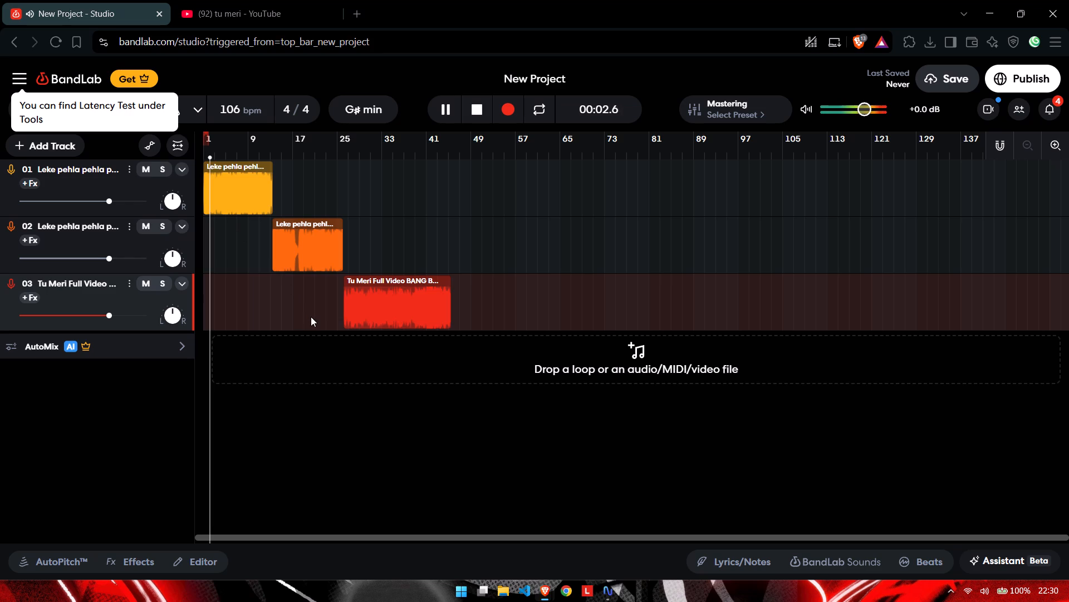
Select the clips on all three tracks and move them together about one bar later.
scroll(310, 320, "up", 2, "ctrl")
scroll(340, 350, "down", 1, "ctrl")
left_click_drag(258, 440, 247, 190)
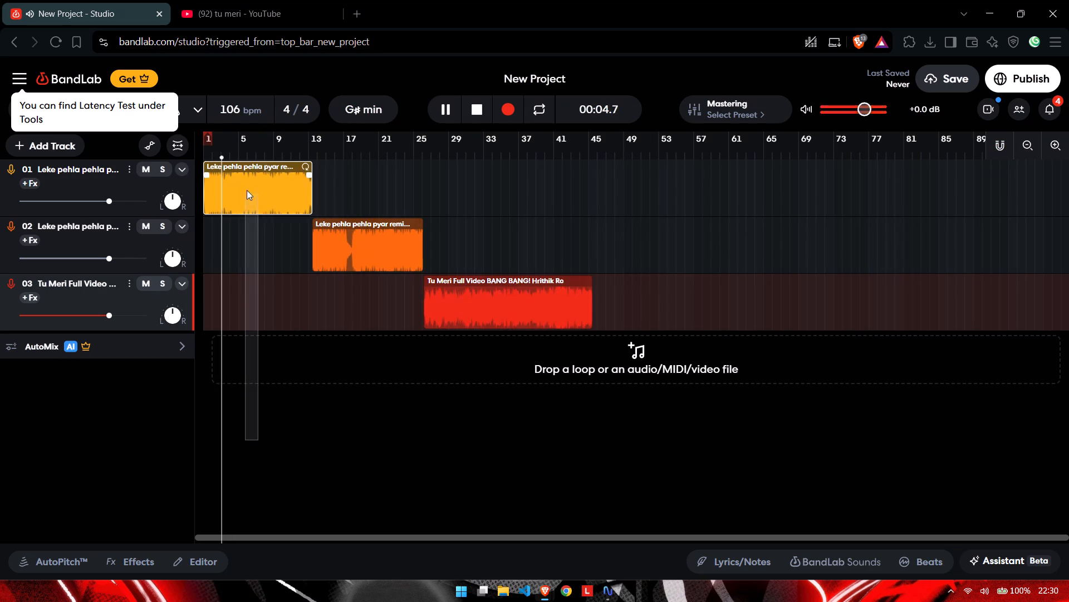
left_click_drag(247, 190, 637, 175)
left_click_drag(281, 187, 289, 183)
Pause the playback of the mix.
scroll(275, 205, "up", 3, "ctrl")
left_click(425, 121)
left_click(447, 120)
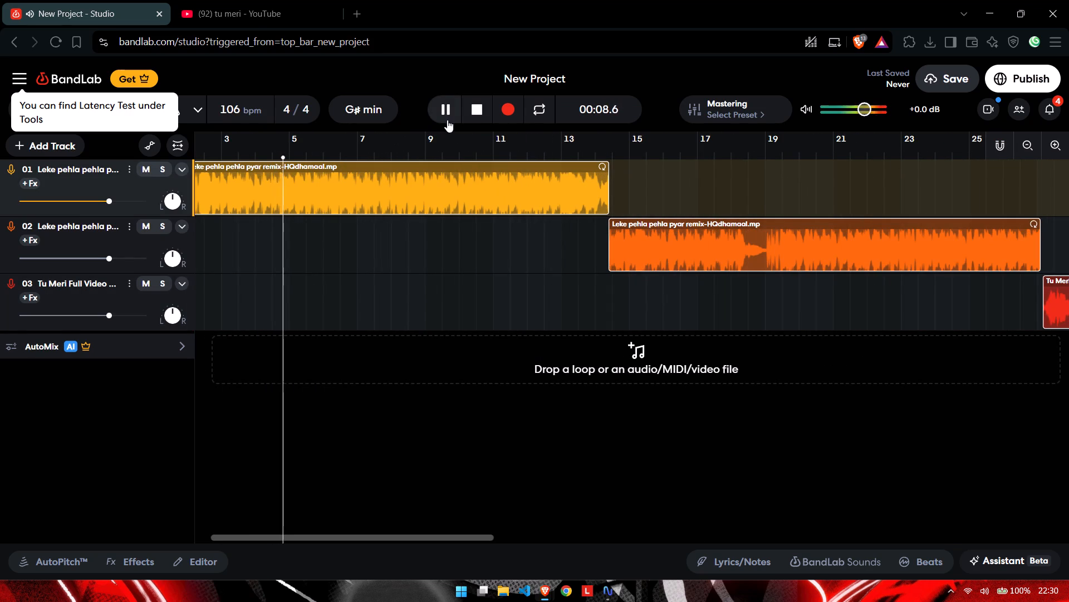
Extend the start of the Leke Pehla Pehla Pyar clip on track 1 back to bar 1.
left_click_drag(370, 533, 272, 529)
left_click(261, 159)
left_click(261, 187)
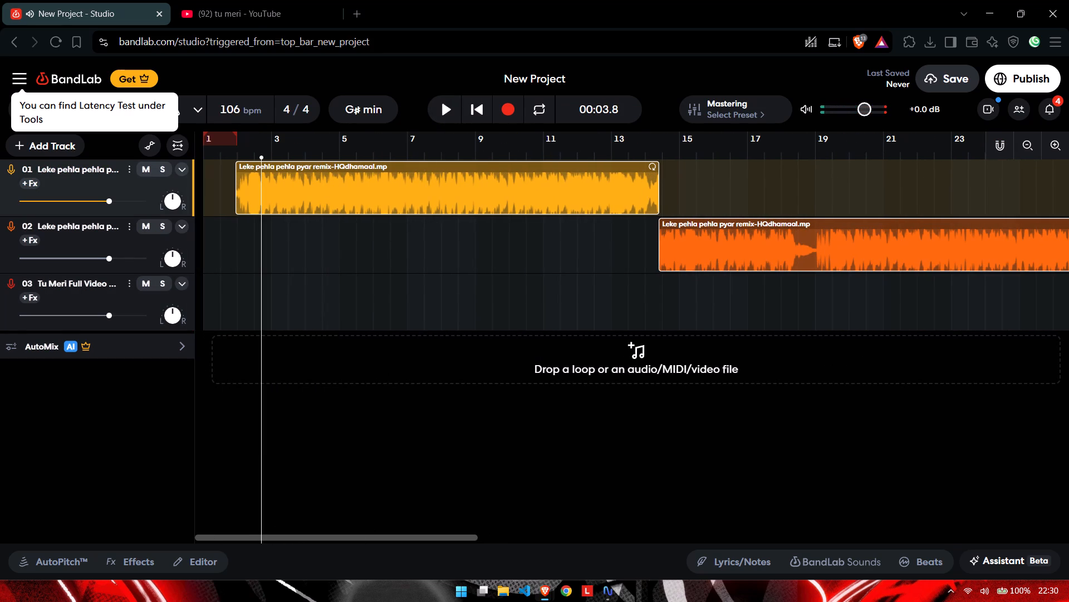
left_click(229, 193)
left_click(274, 191)
left_click_drag(233, 193, 185, 197)
left_click_drag(236, 187, 183, 193)
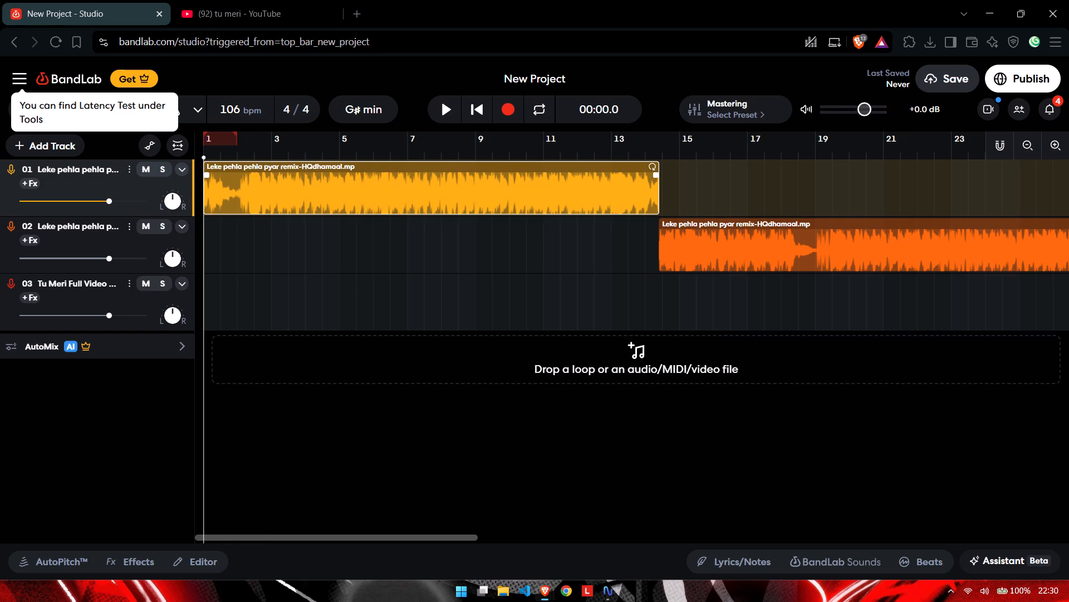
left_click_drag(183, 193, 171, 192)
Play the extended opening of the track 1 clip, restarting from the very beginning.
key("space")
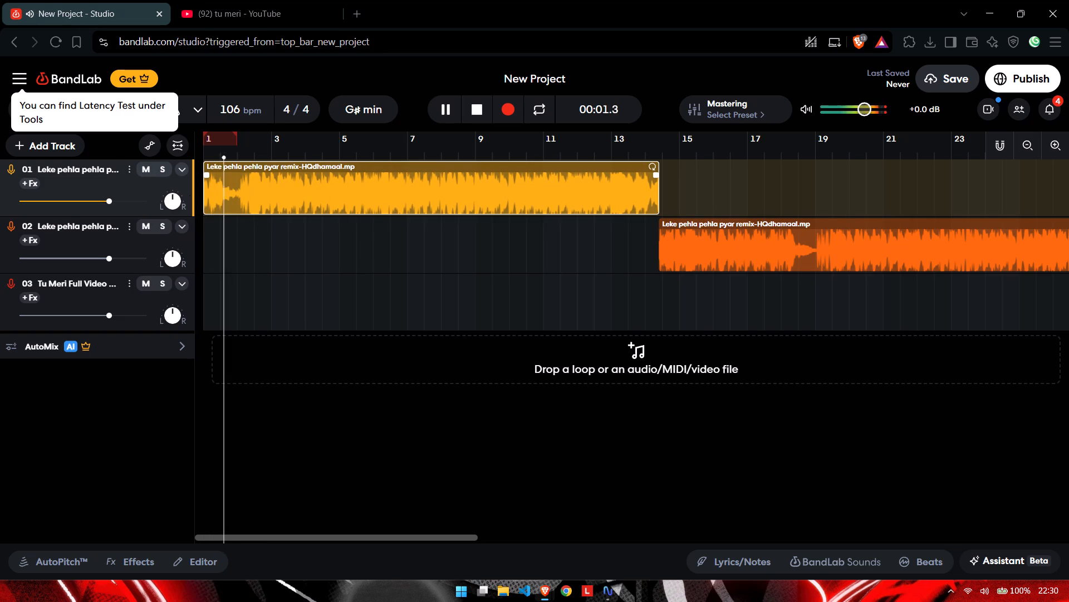
left_click_drag(231, 156, 166, 159)
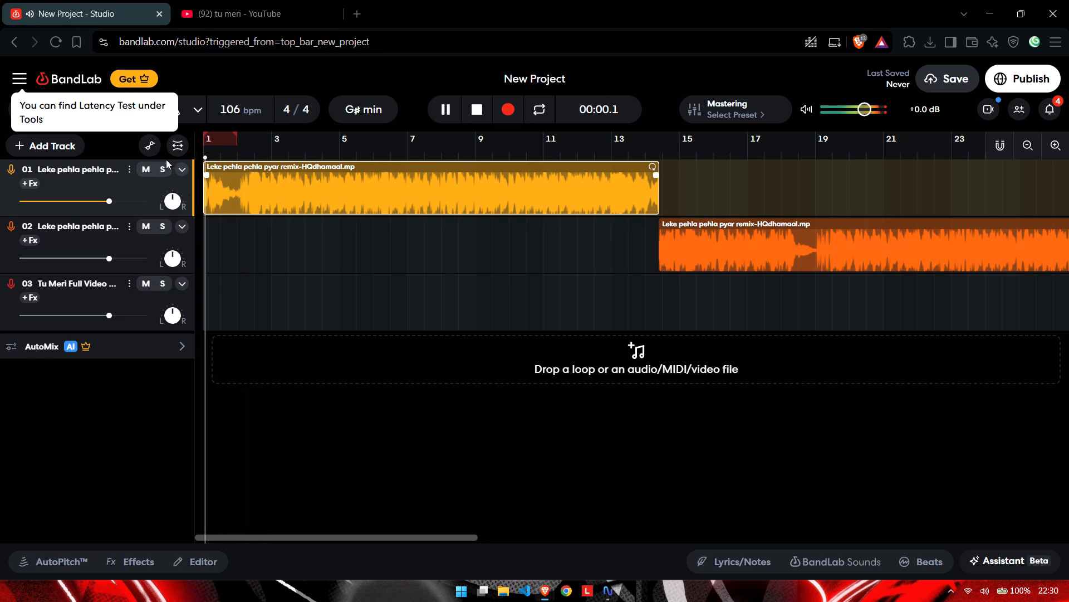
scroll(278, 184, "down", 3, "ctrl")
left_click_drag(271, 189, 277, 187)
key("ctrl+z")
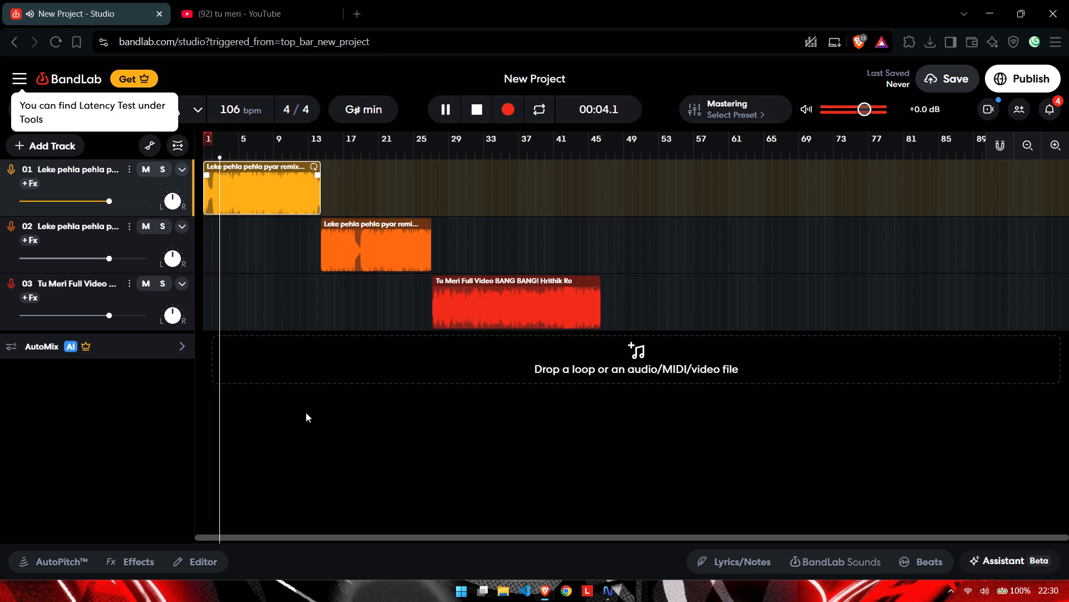
Select the clips on all three tracks and move them together about one and a half bars later.
left_click_drag(248, 420, 550, 182)
left_click_drag(300, 197, 303, 197)
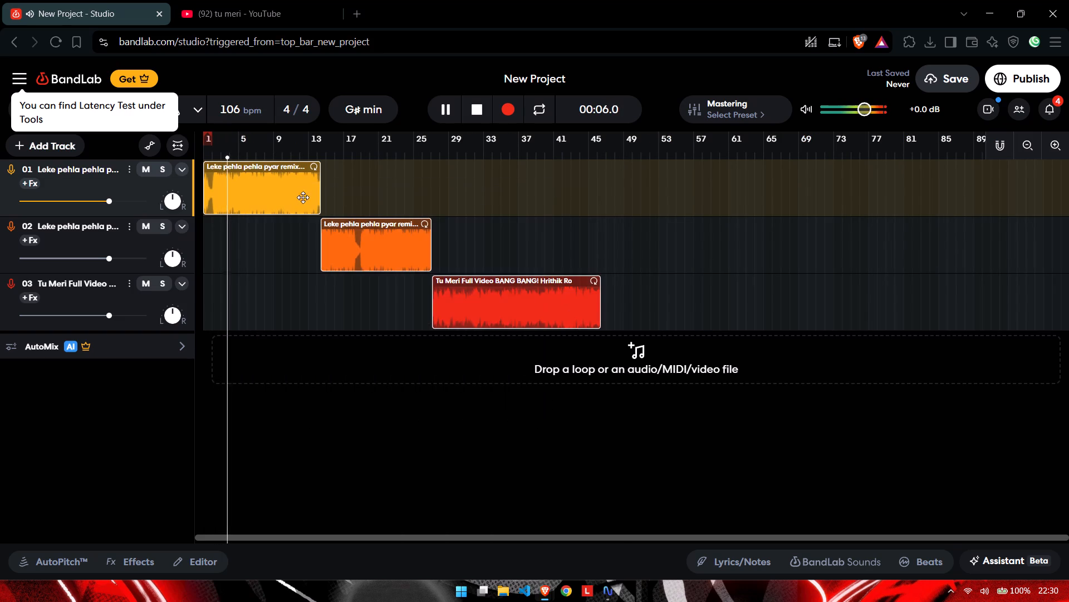
left_click_drag(303, 197, 314, 197)
scroll(310, 213, "up", 2, "ctrl")
left_click(281, 198)
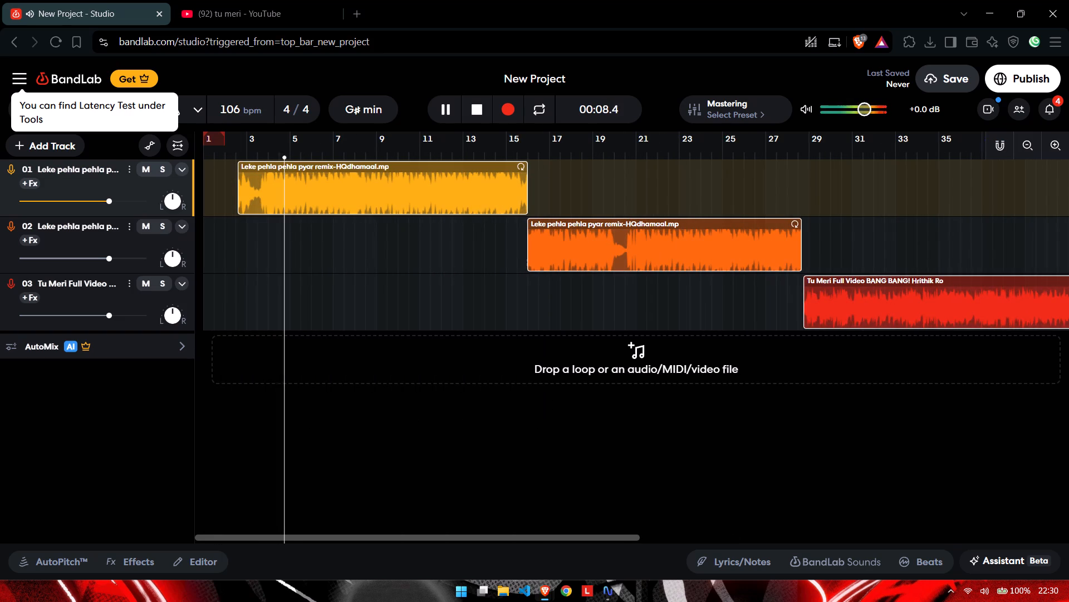
Stop playback and extend the start of the track 1 clip back to bar 1 again.
left_click(285, 280)
key("space")
left_click(282, 191)
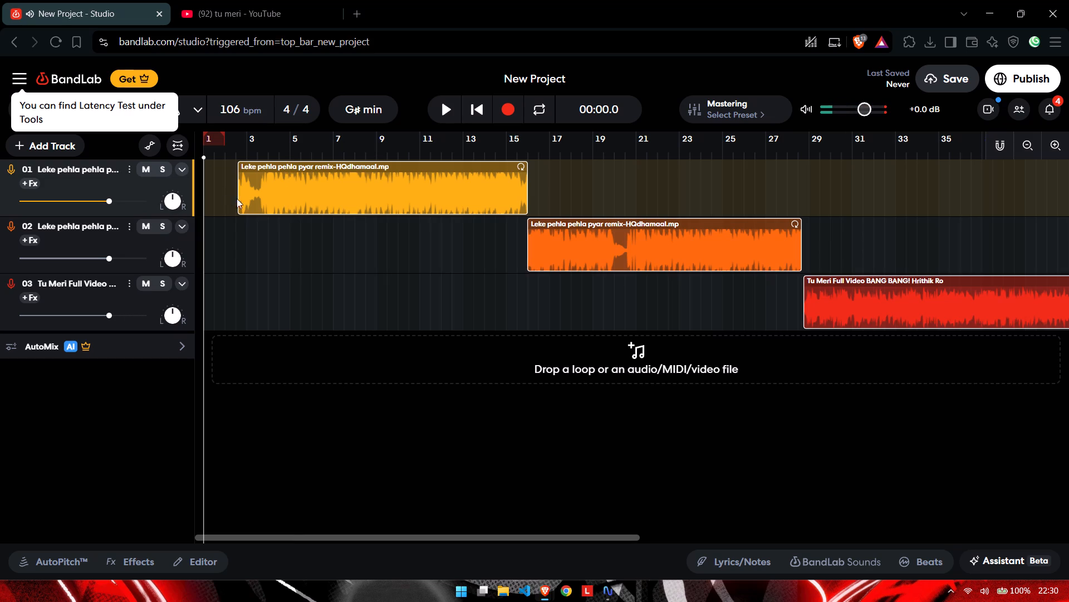
left_click_drag(237, 196, 231, 196)
left_click(256, 196)
left_click_drag(240, 202, 174, 195)
Play the first bars of the track 1 clip repeatedly to find the exact point where its intro should start.
key("space")
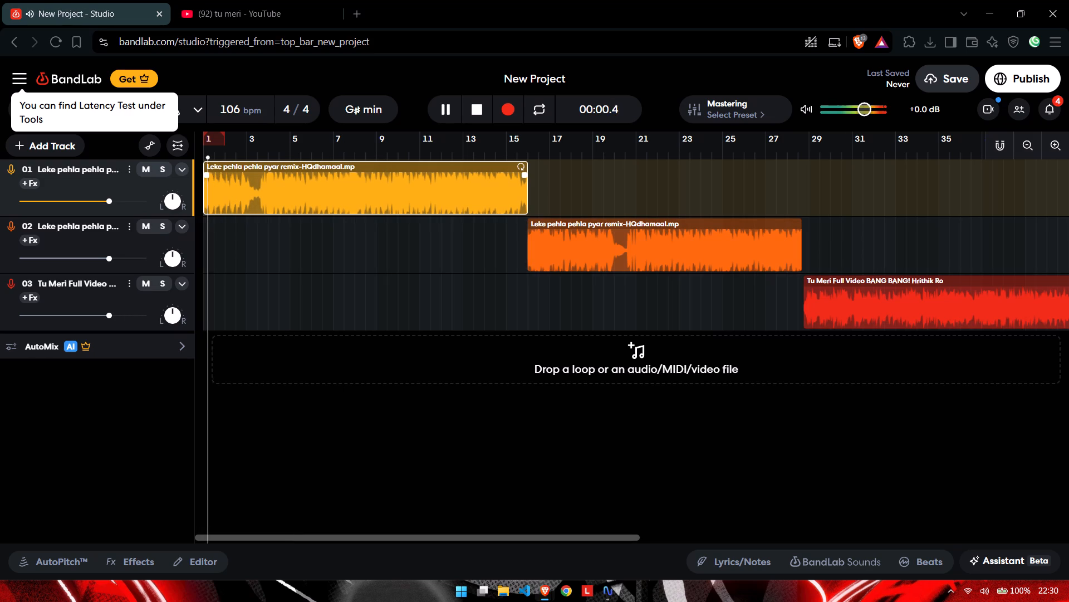
key("space")
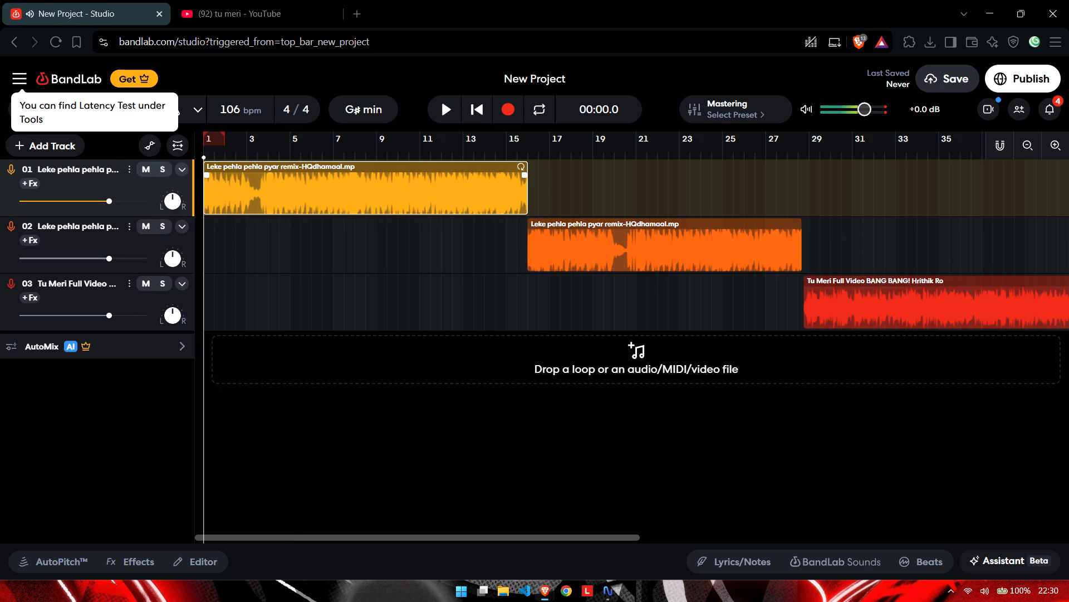
scroll(231, 195, "up", 2, "ctrl")
left_click(214, 152)
key("space")
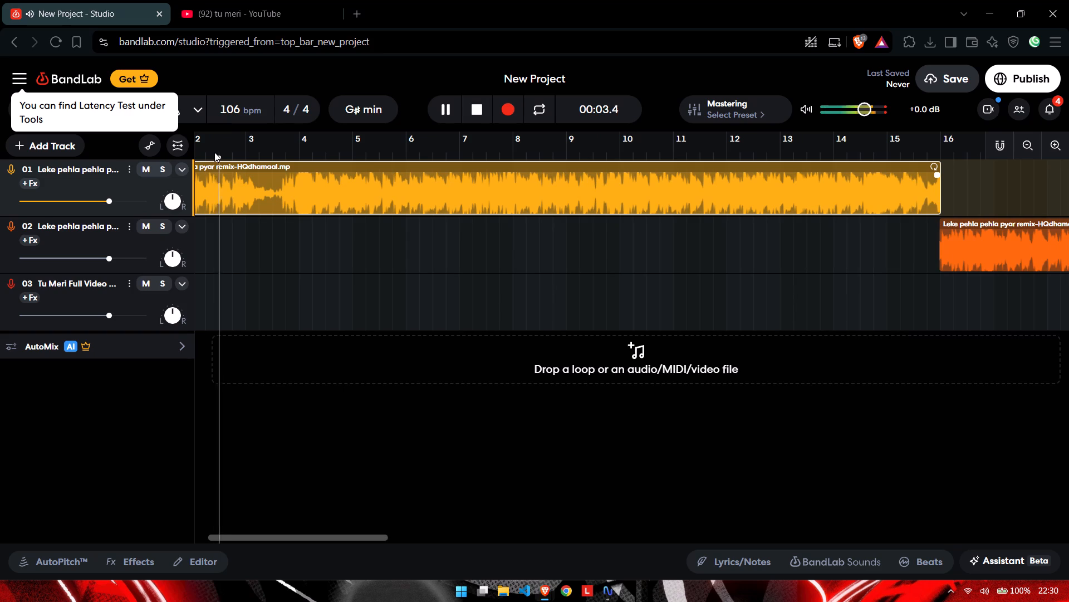
left_click_drag(214, 152, 177, 155)
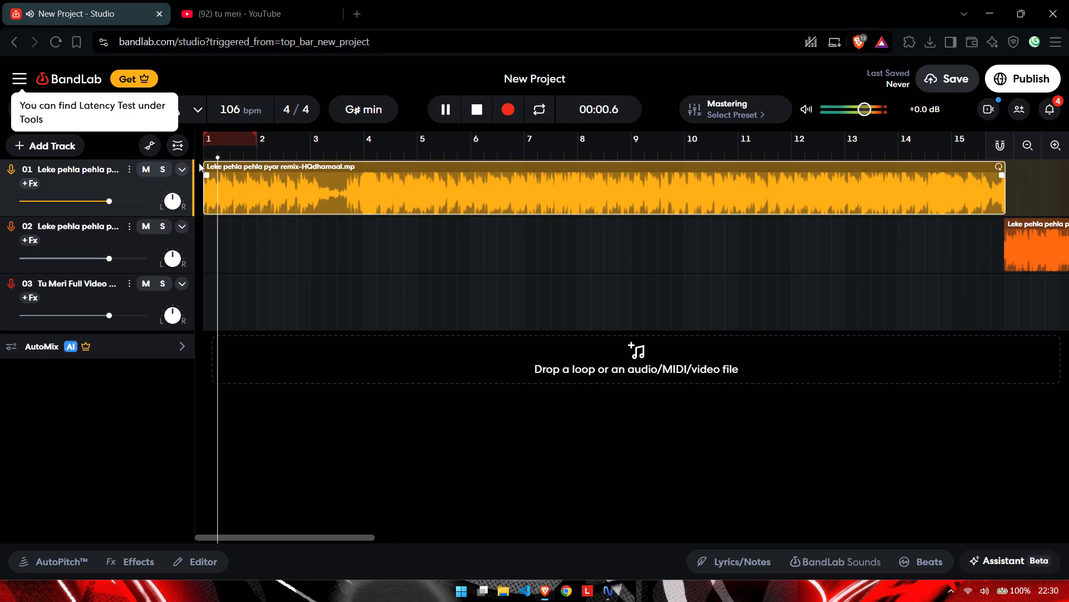
key("space")
key("space")
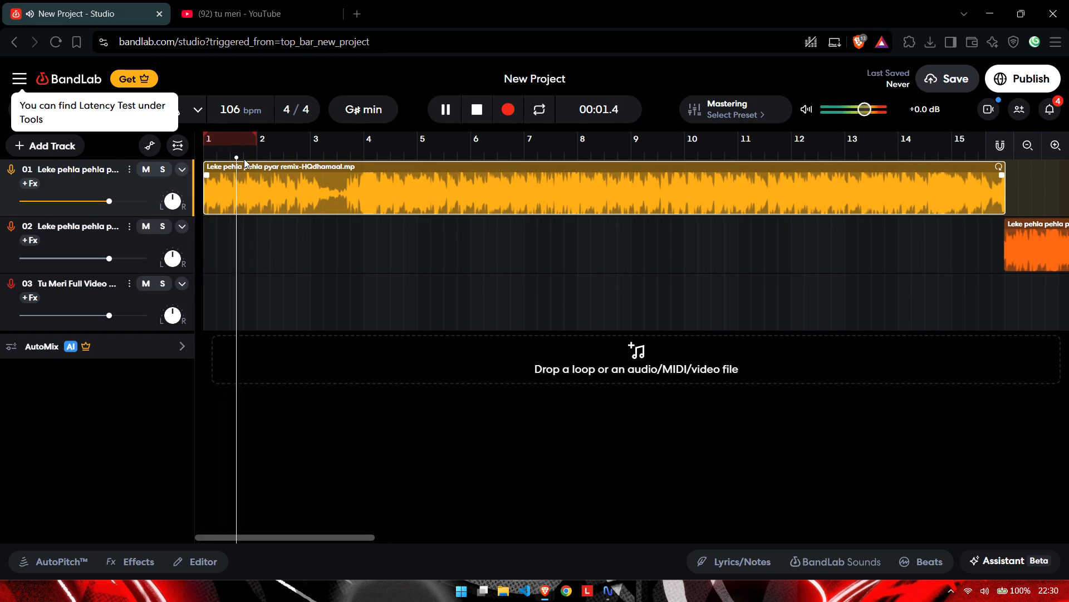
key("space")
key("space")
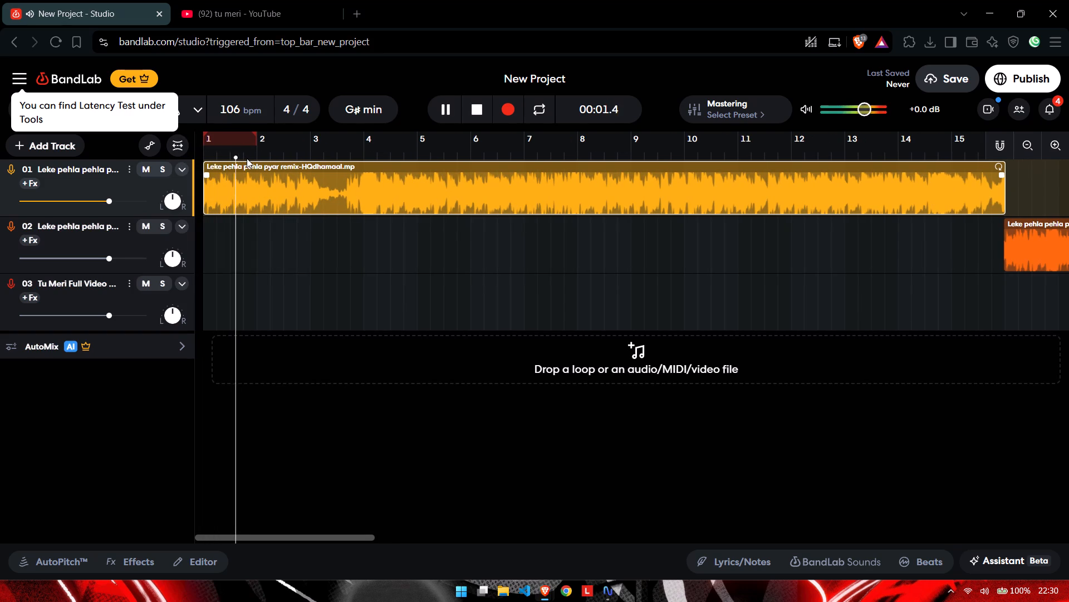
key("space")
key("space")
left_click(247, 158)
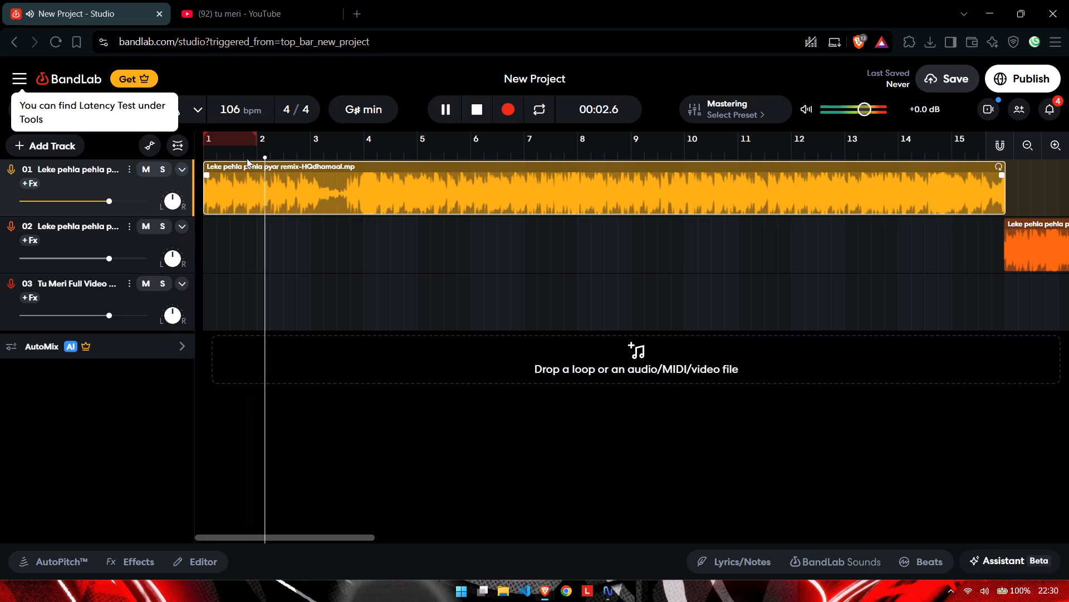
left_click_drag(247, 158, 241, 157)
key("space")
Split the track 1 clip at 00:01.7 and delete the short piece before the cut.
left_click(244, 157)
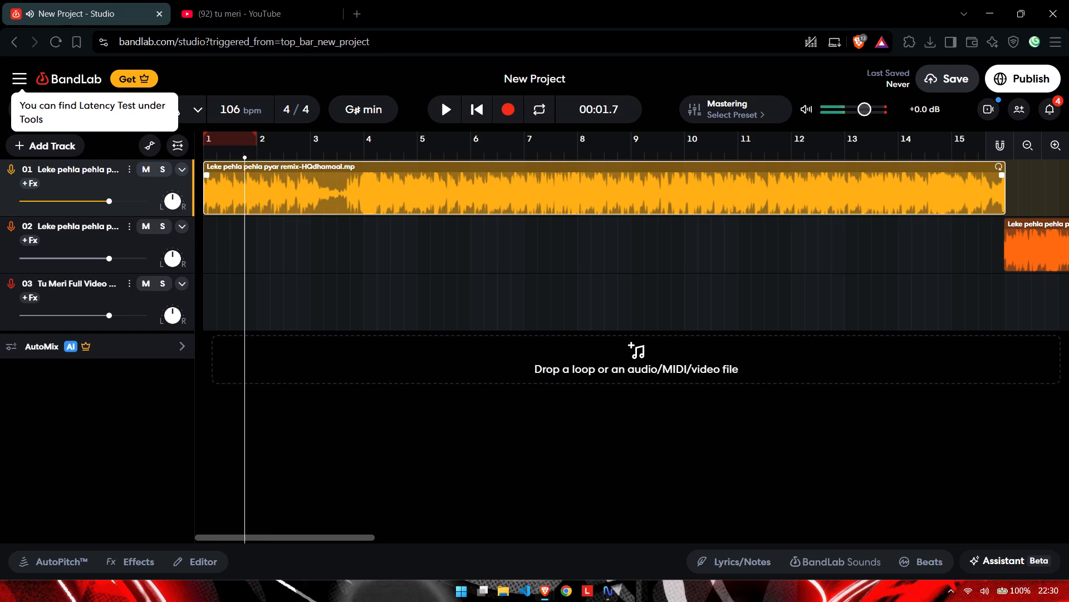
key("s")
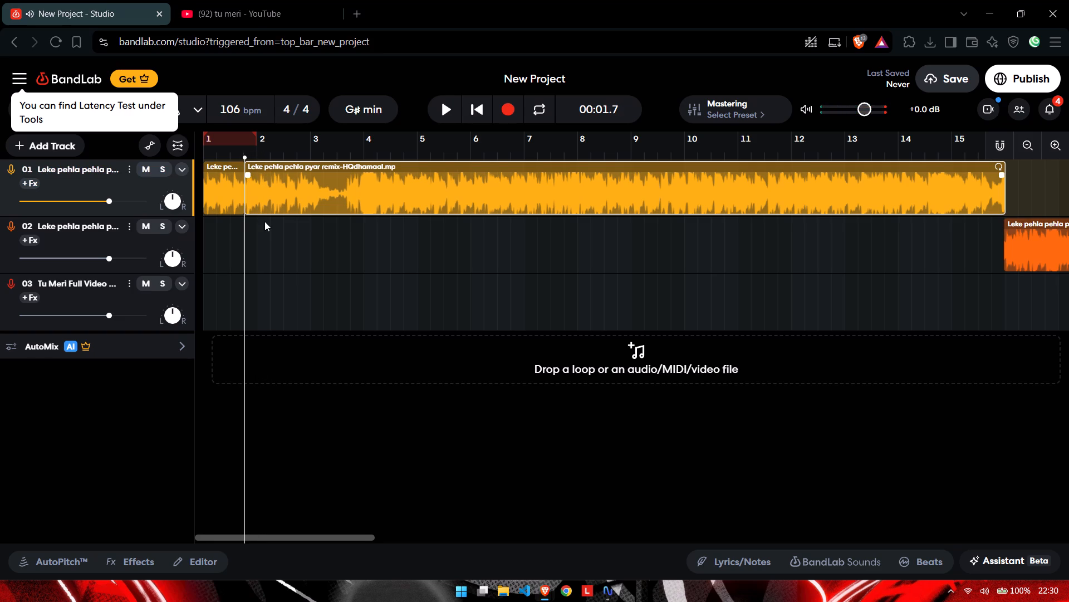
left_click(237, 190)
key("Delete")
Play the trimmed track 1 clip from its new start at 00:01.7.
key("space")
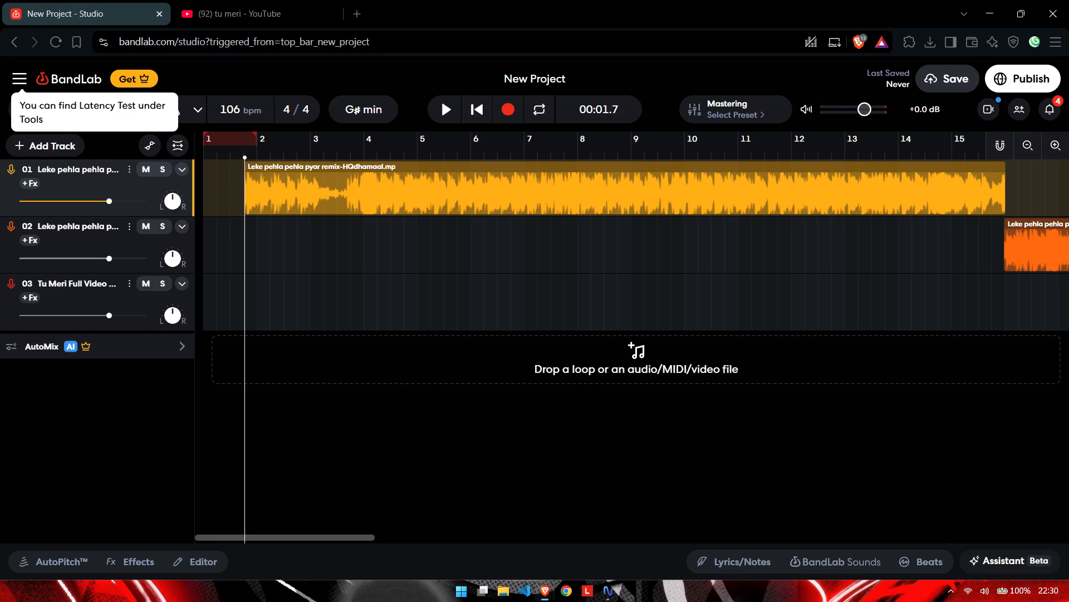
key("space")
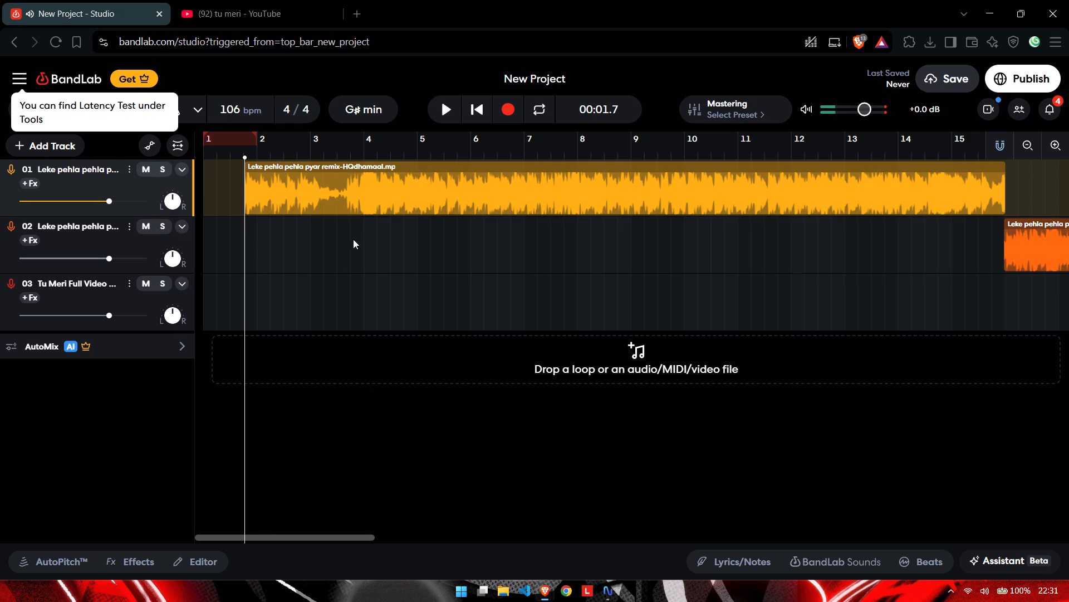
Select the clips on all three tracks and move them together so the first clip starts at bar 1.
scroll(353, 239, "down", 5, "ctrl")
left_click_drag(245, 395, 419, 151)
left_click_drag(267, 188, 259, 190)
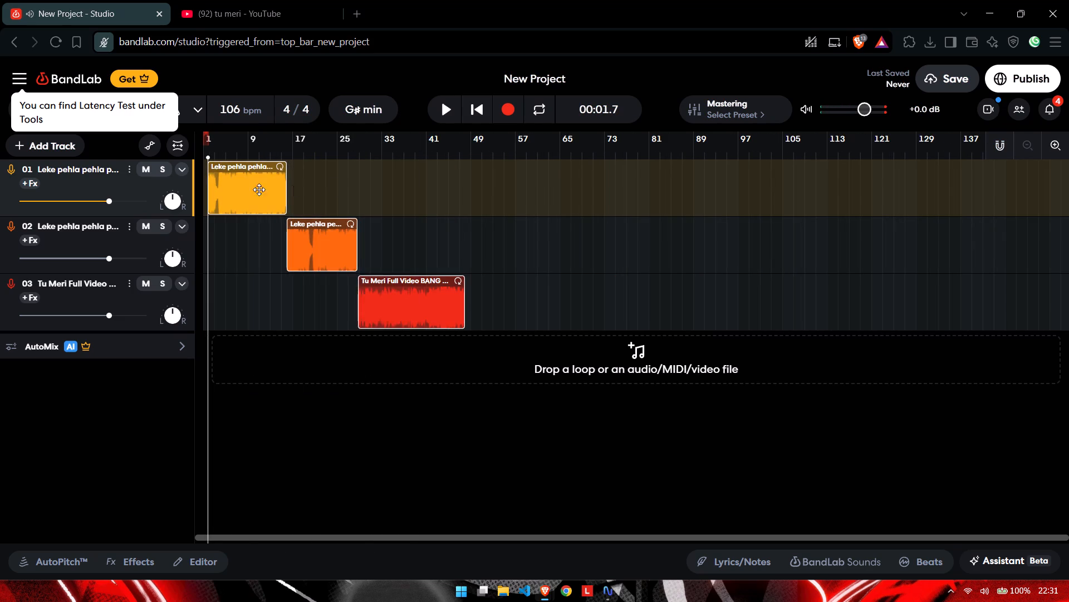
left_click_drag(259, 190, 225, 190)
Play the mix from the very beginning into the Tu Meri clip and pause at about 01:28.7.
left_click(444, 116)
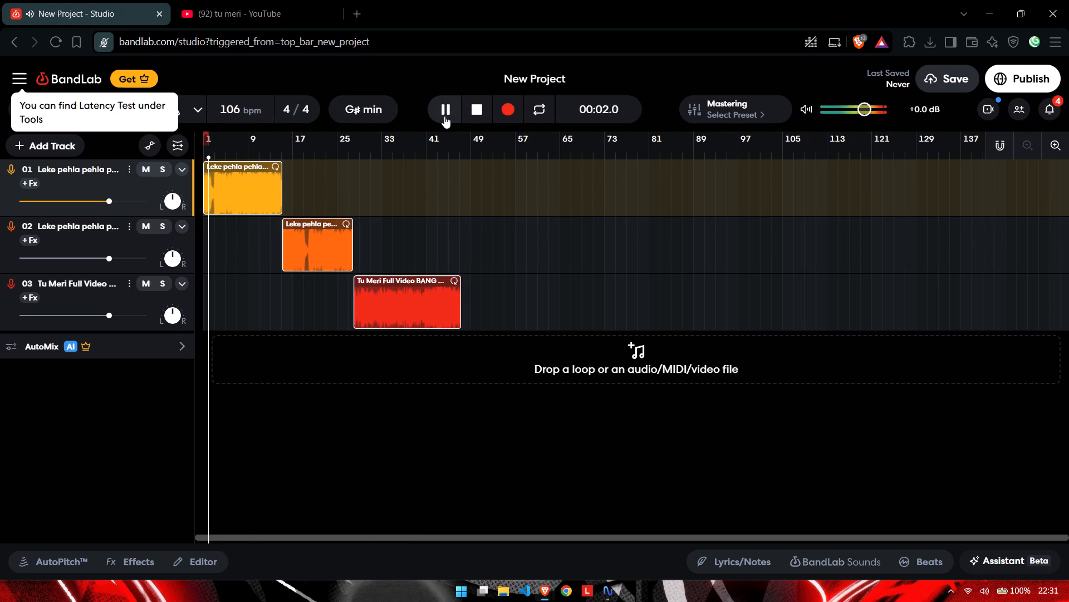
left_click(444, 116)
double_click(481, 117)
left_click(443, 113)
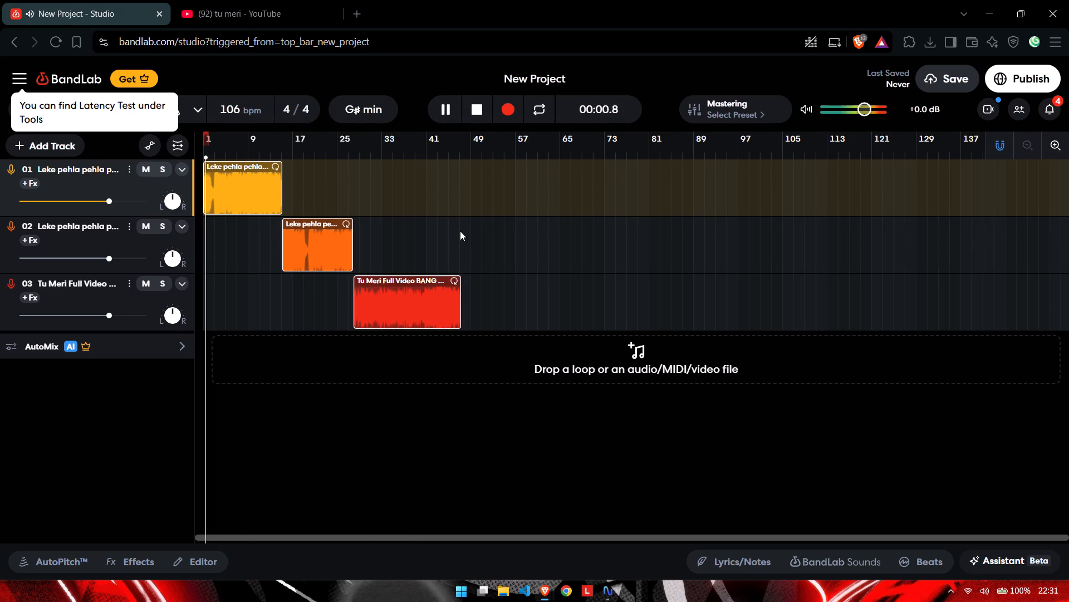
scroll(460, 231, "up", 1, "ctrl")
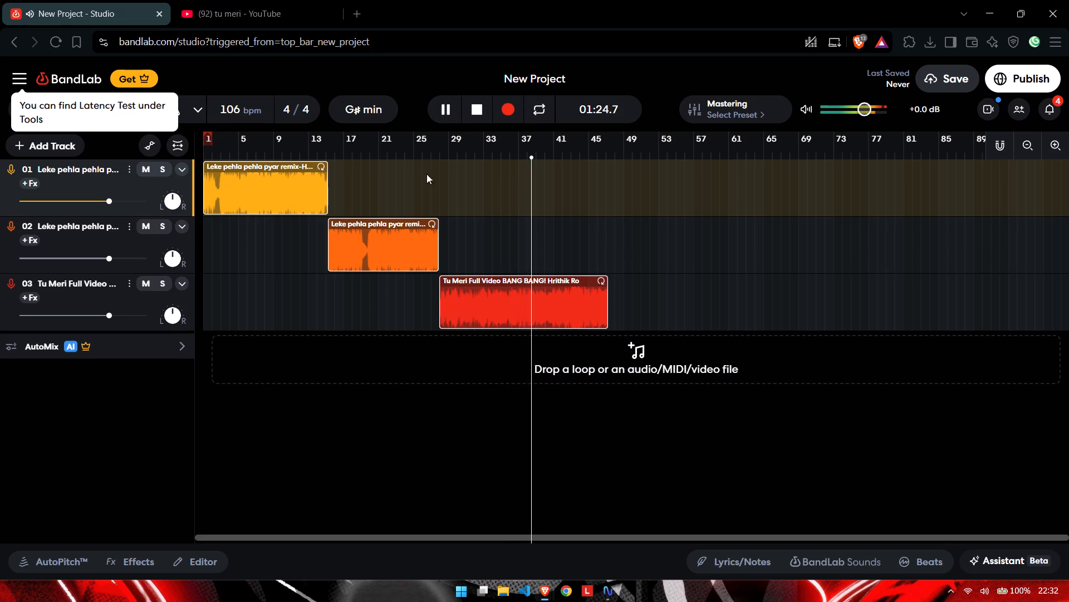
left_click(408, 198)
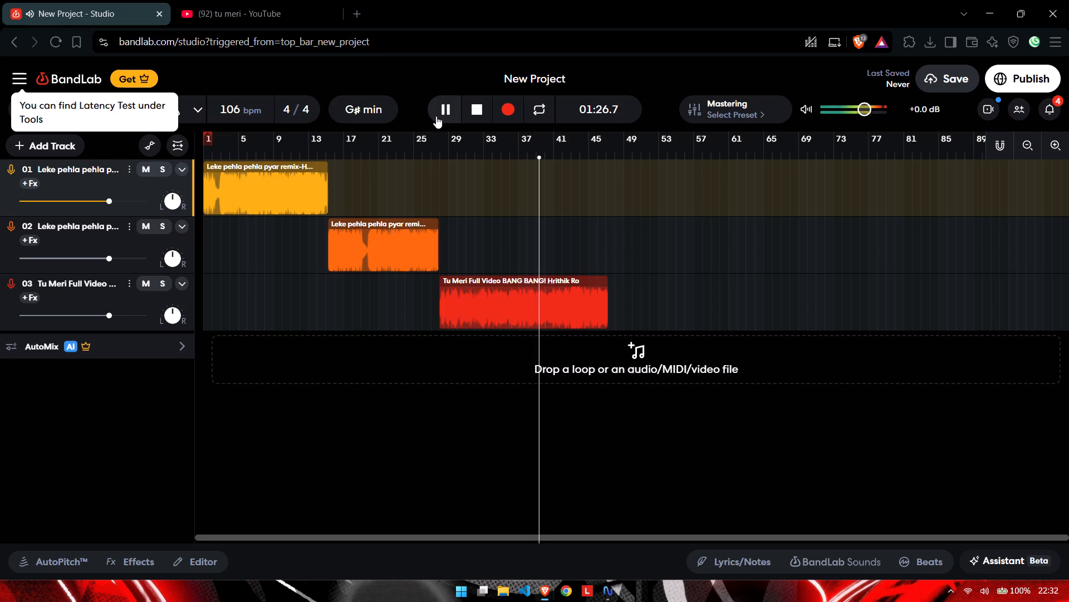
left_click(436, 116)
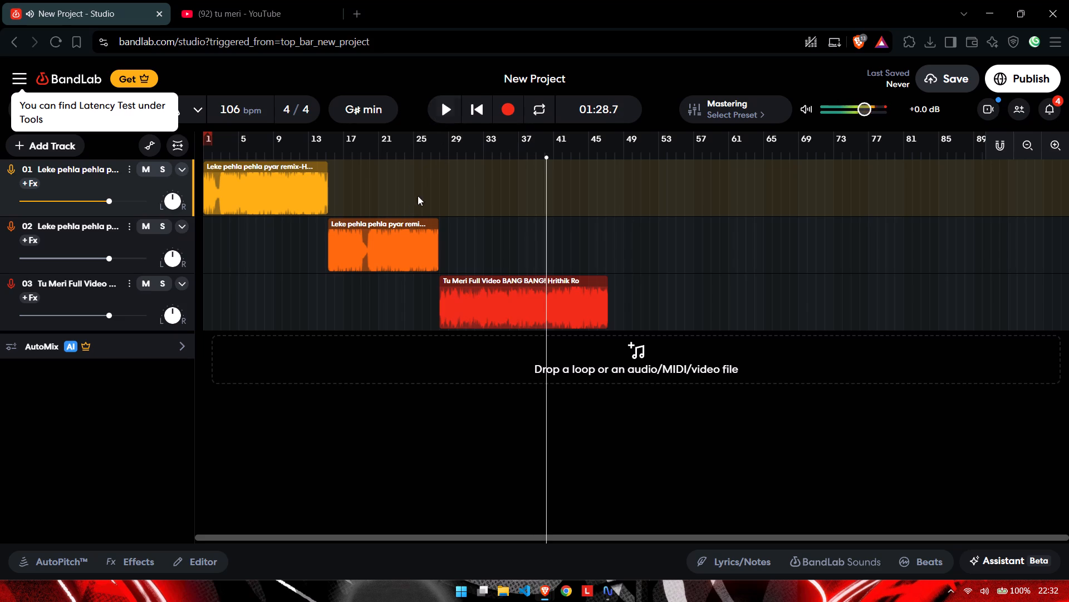
Place the playhead near the start of the Tu Meri clip, at about 01:06.6.
left_click(410, 227)
left_click(410, 275)
left_click(461, 184)
Switch to the YouTube tab and open the search query for editing.
left_click(301, 0)
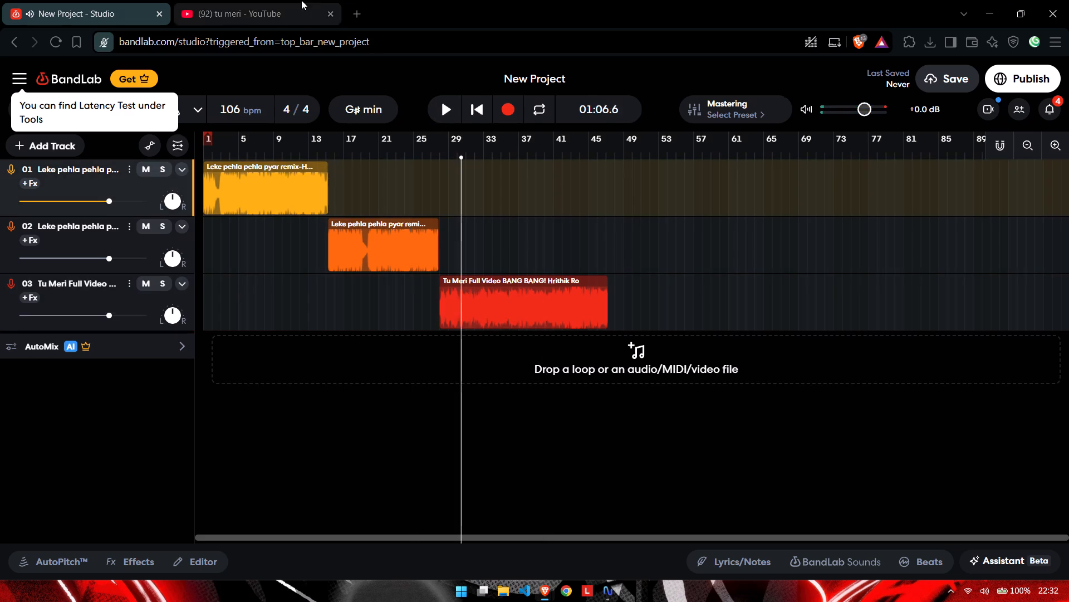
double_click(356, 87)
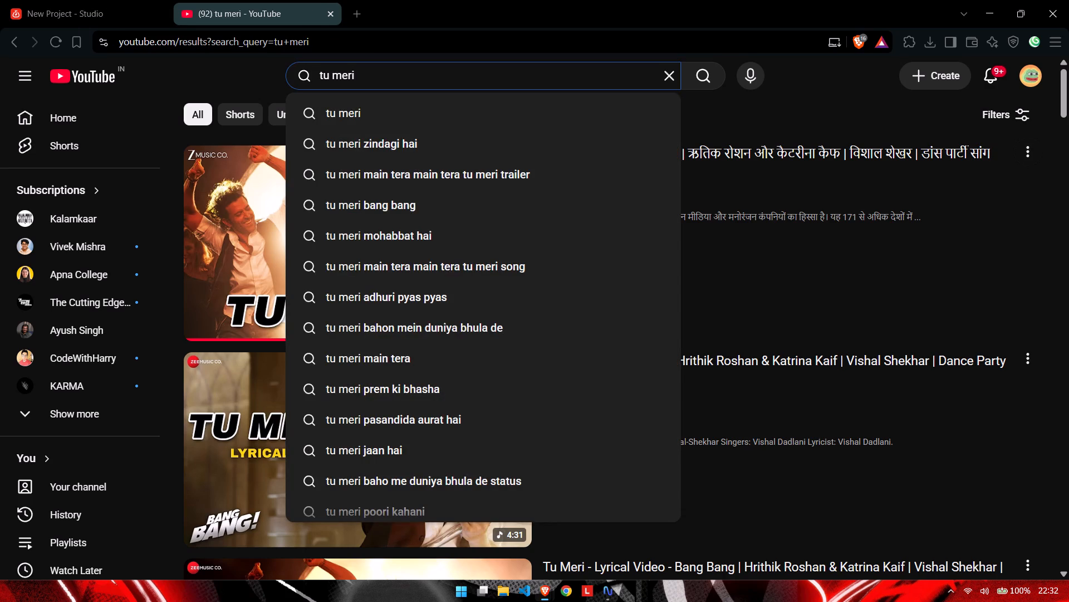
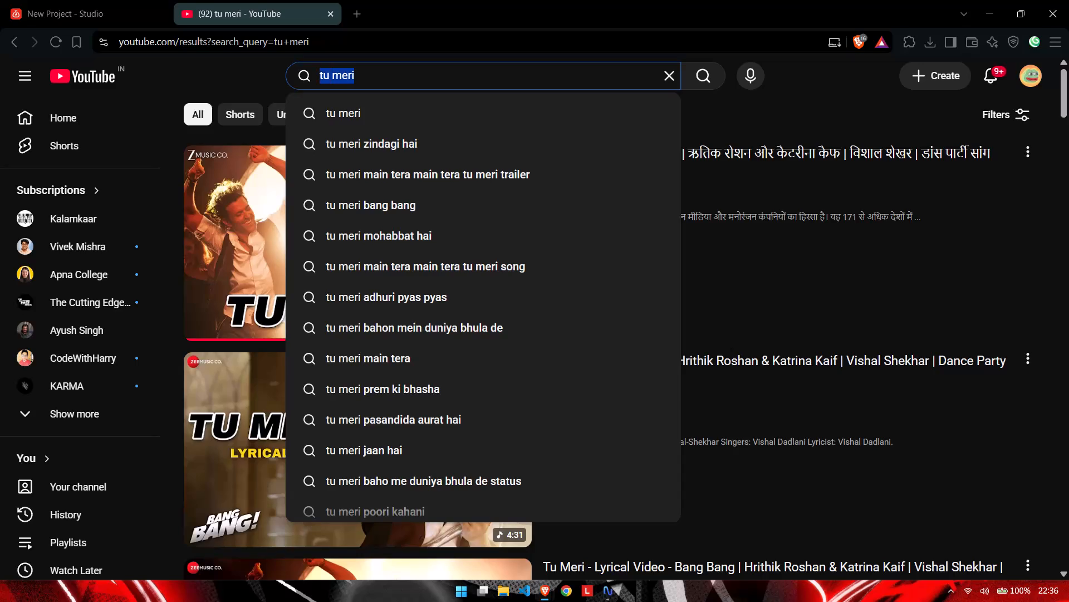
Search YouTube for ishqaun dhishqyaun and open the Sony Music India full video song in a new tab.
type("ISH")
key("q")
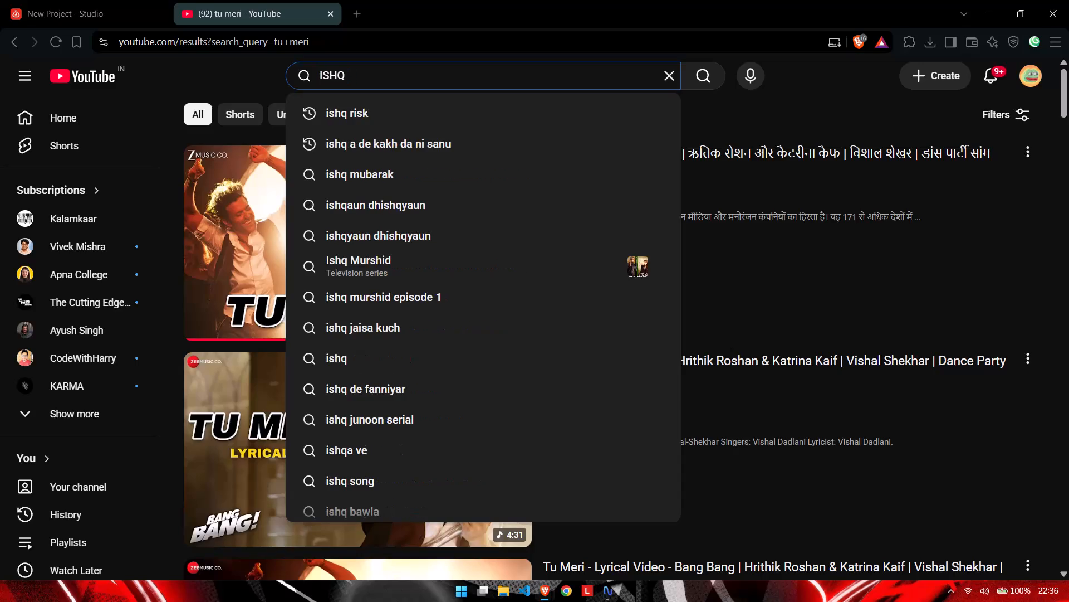
key("Right")
key("Down")
key("Down")
key("Down")
key("Down")
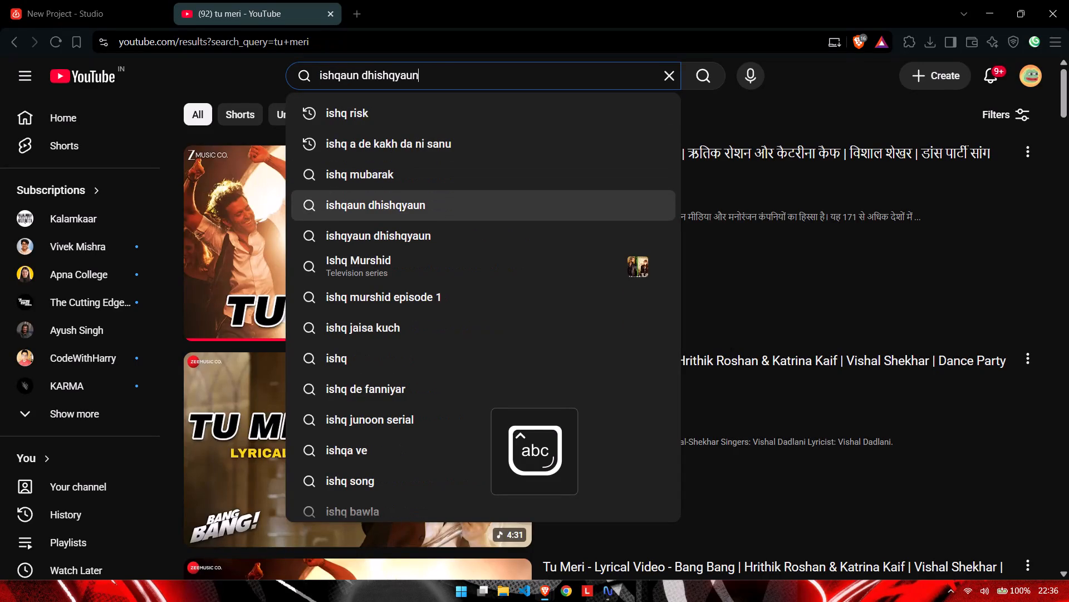
key("Return")
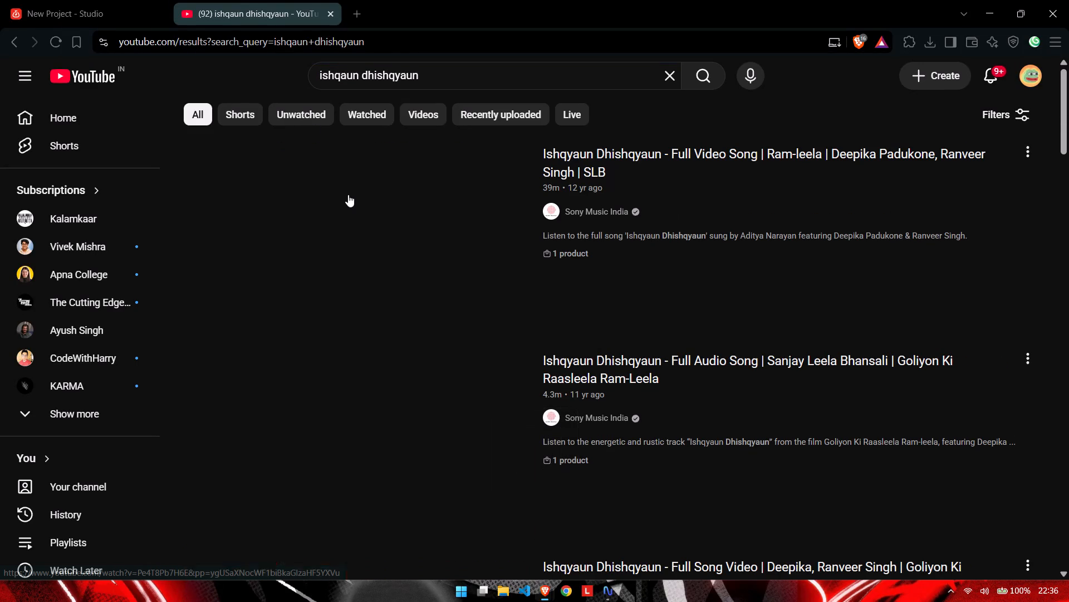
middle_click(348, 195)
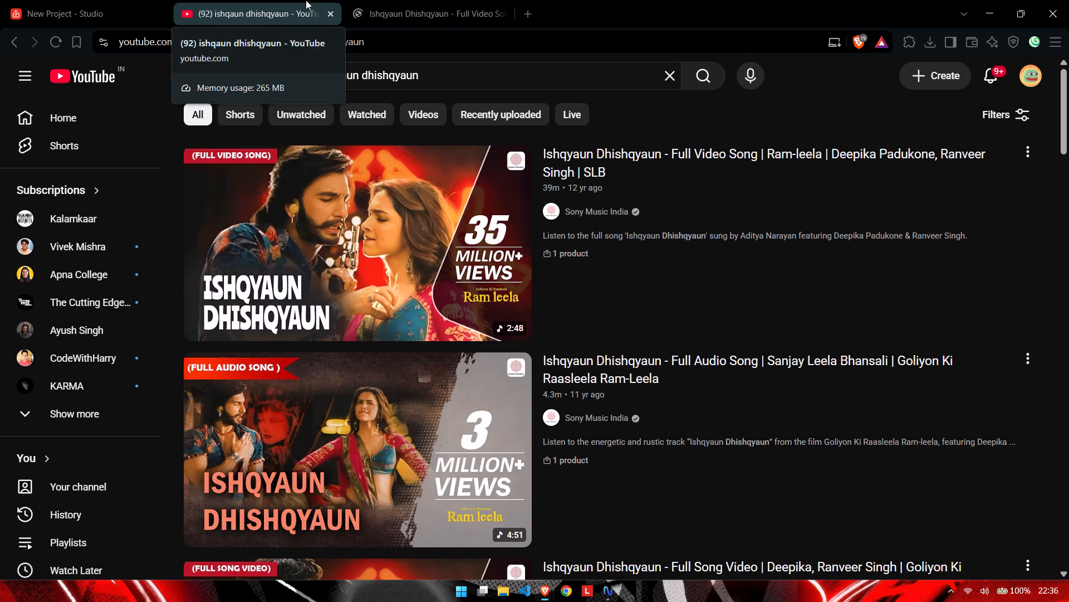
left_click(430, 0)
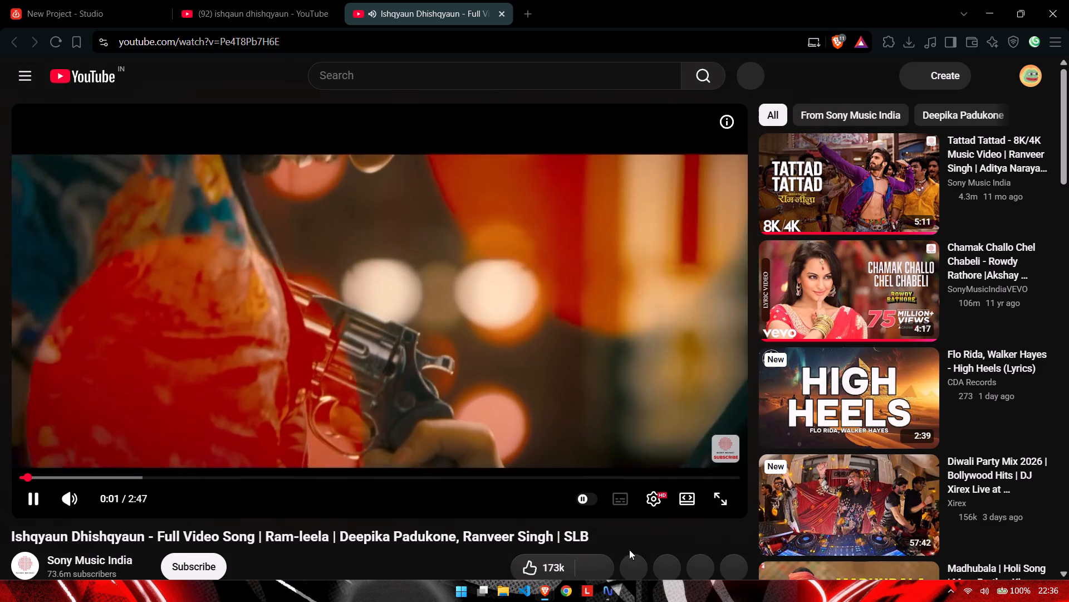
Copy the share link of the Ishqyaun Dhishqyaun video.
left_click(636, 574)
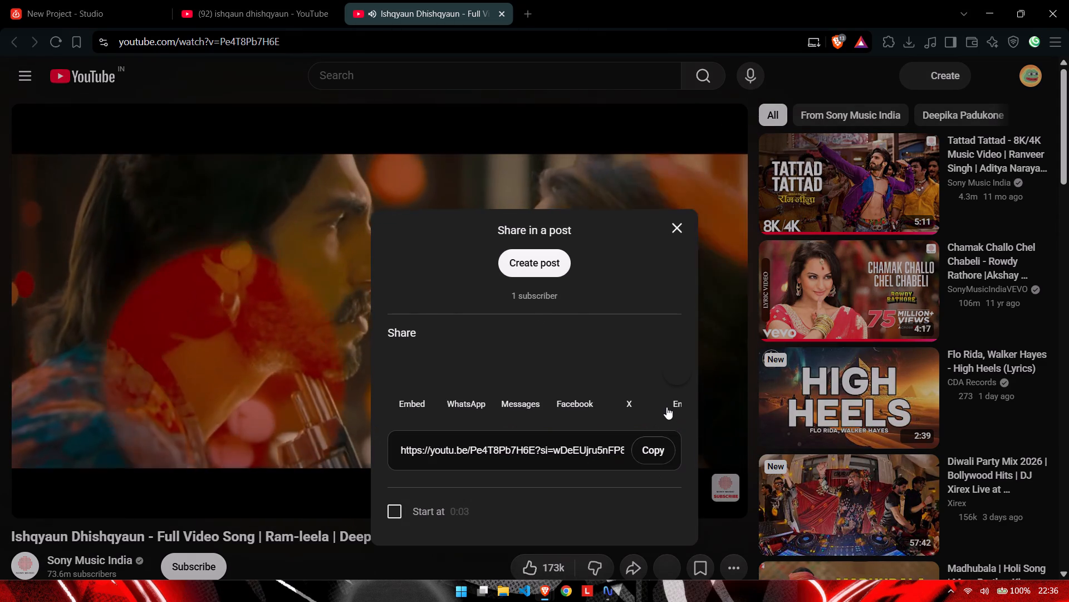
left_click(662, 450)
left_click(675, 224)
Search the web for yt to mp3 in a new tab and open the YTMP3 converter.
left_click(532, 0)
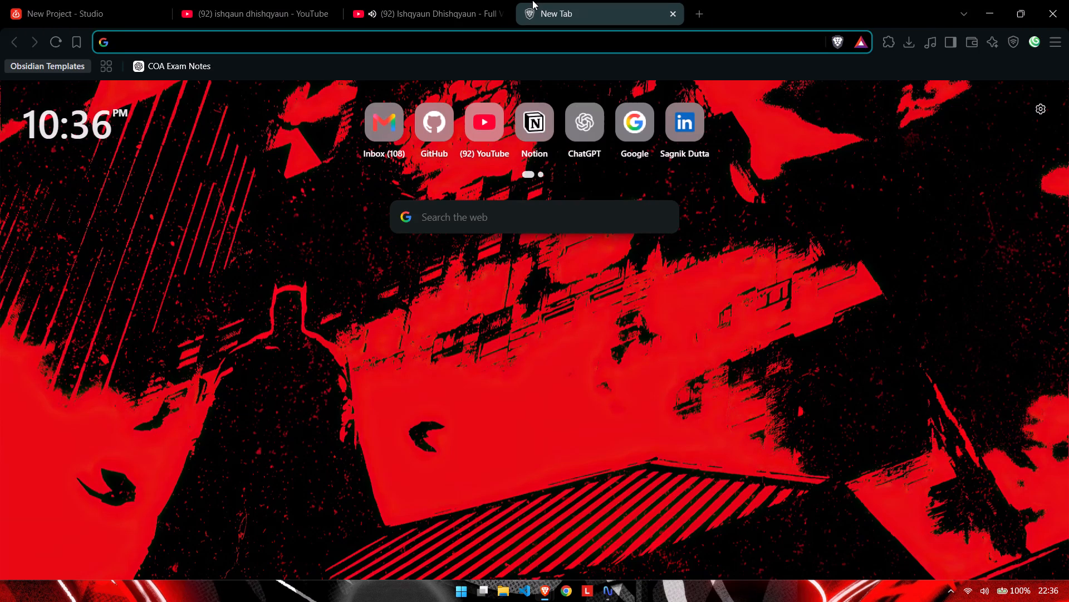
type("yt to mp3")
key("Return")
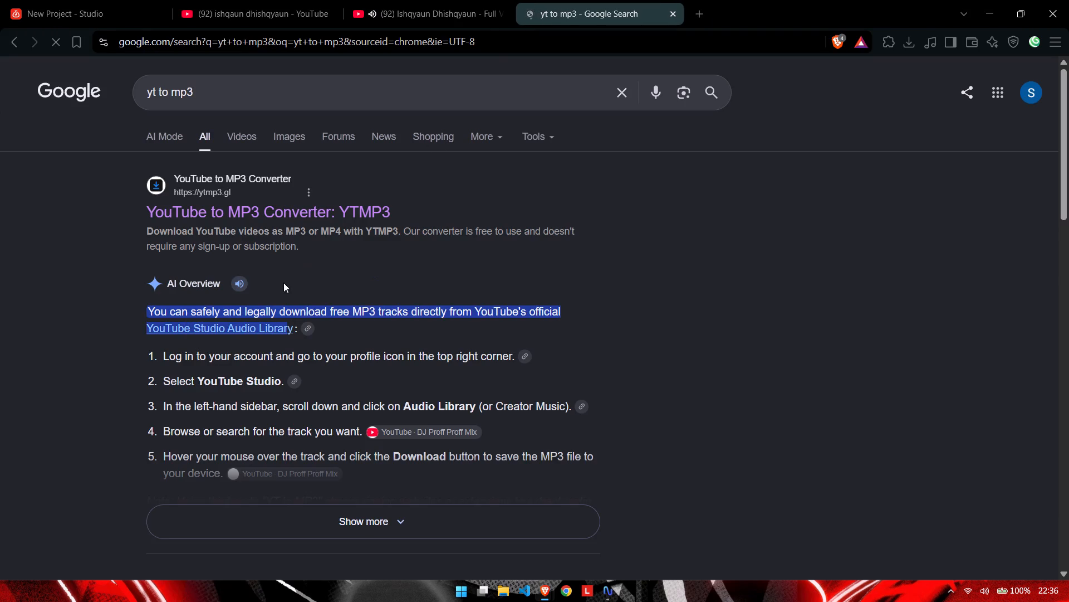
left_click(310, 202)
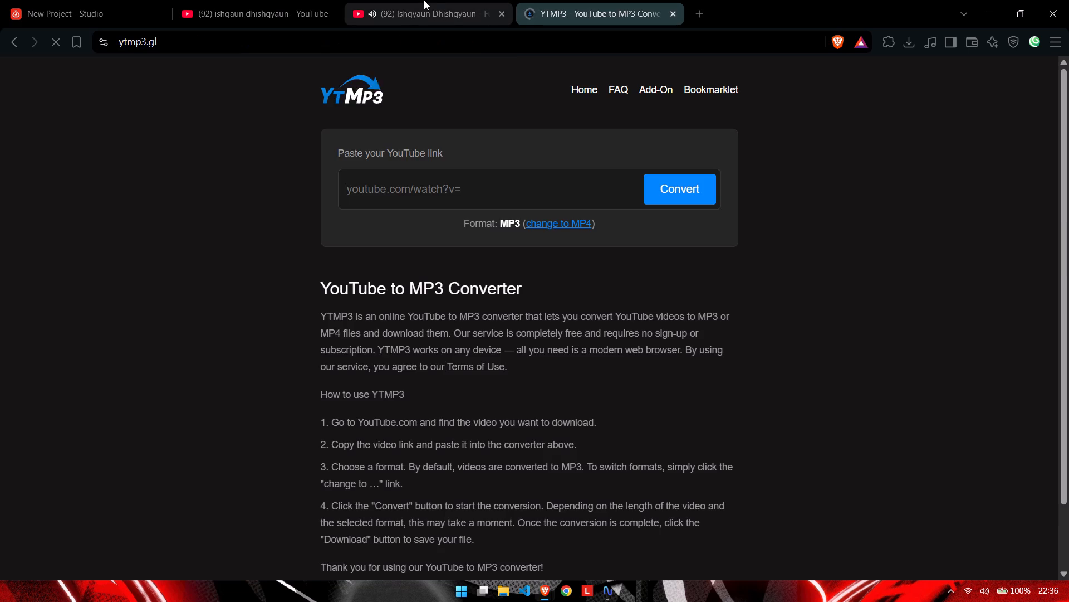
Convert the copied video link to MP3 and save the file in the Downloads folder.
left_click(507, 201)
key("ctrl+c")
key("ctrl+v")
left_click(730, 183)
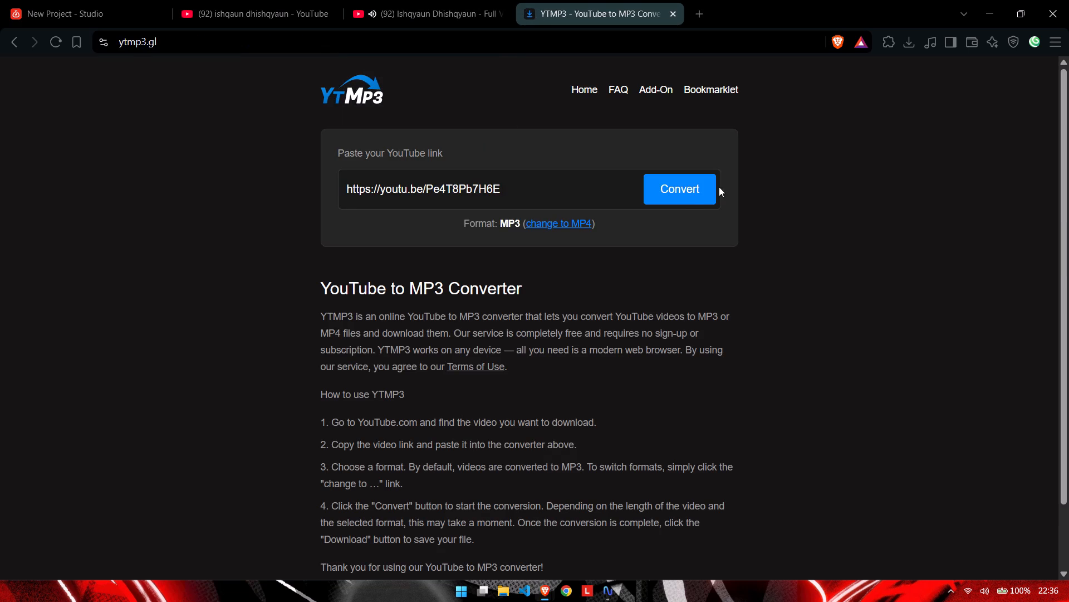
left_click(687, 191)
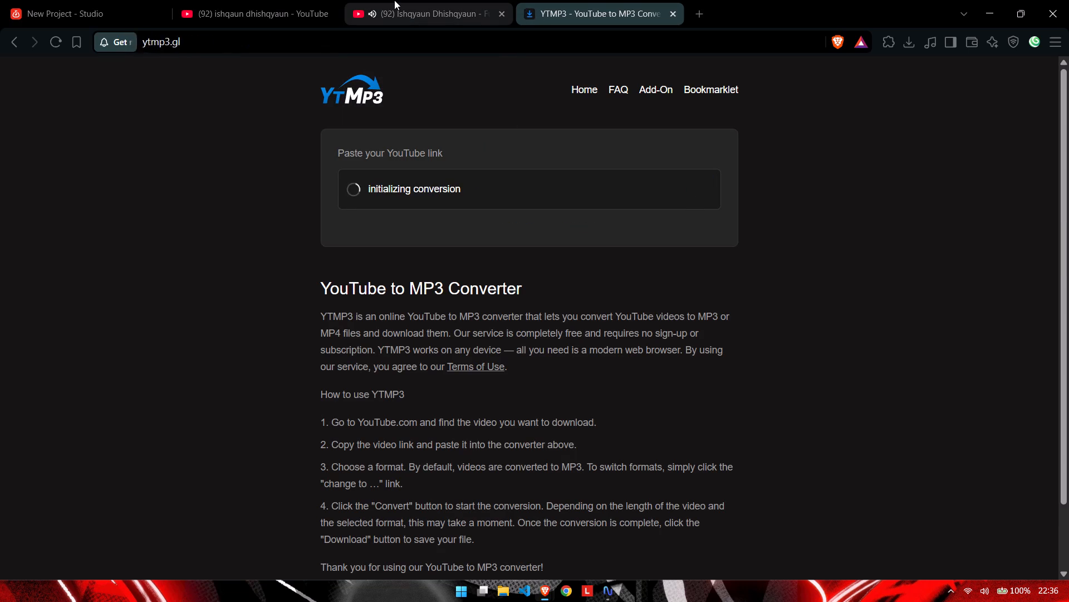
left_click(298, 171)
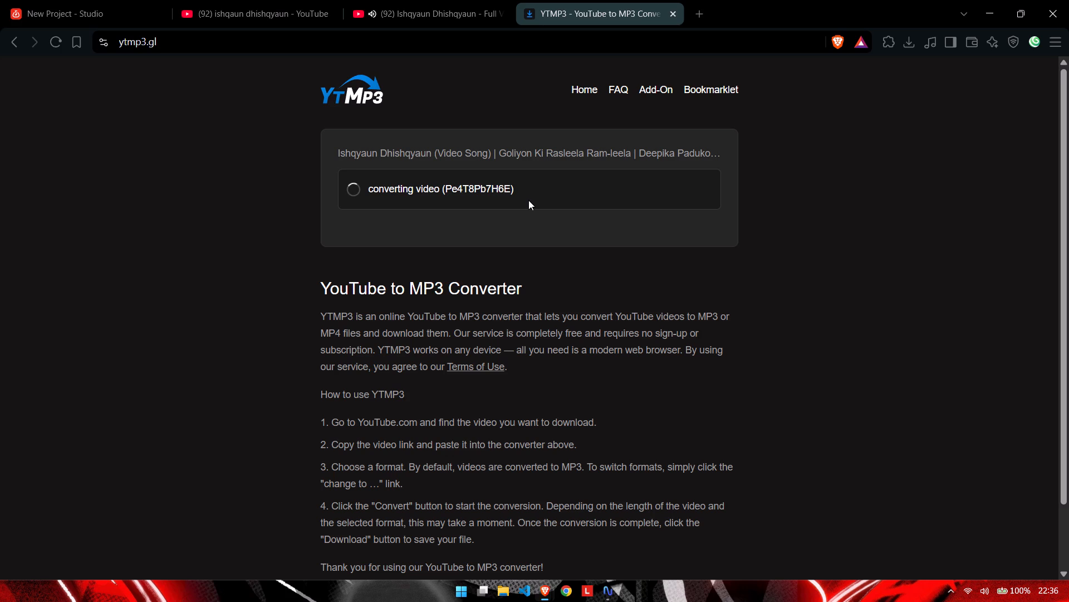
left_click(506, 193)
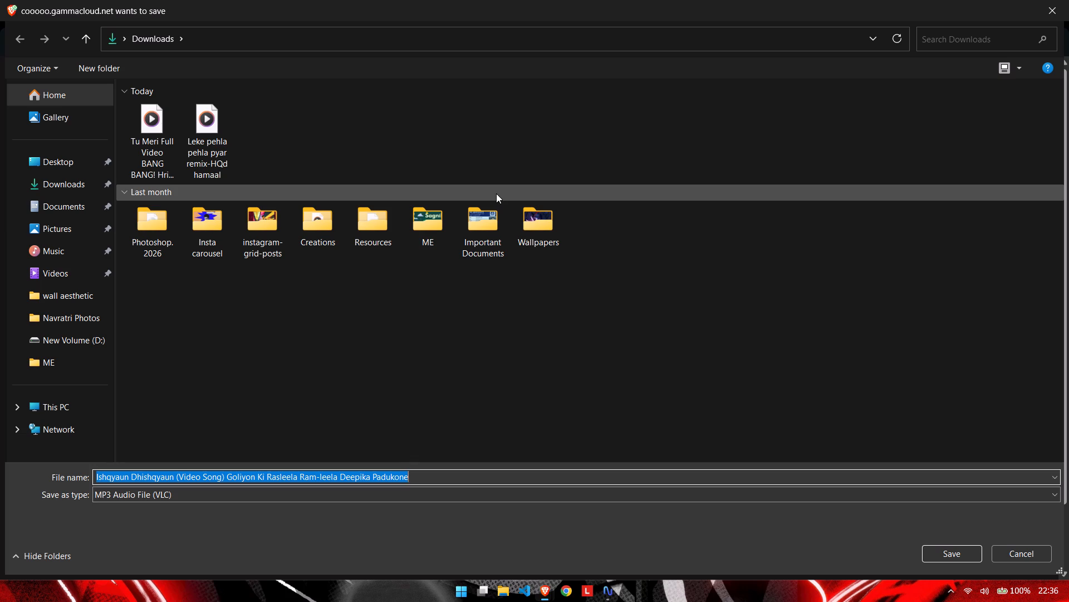
left_click(942, 550)
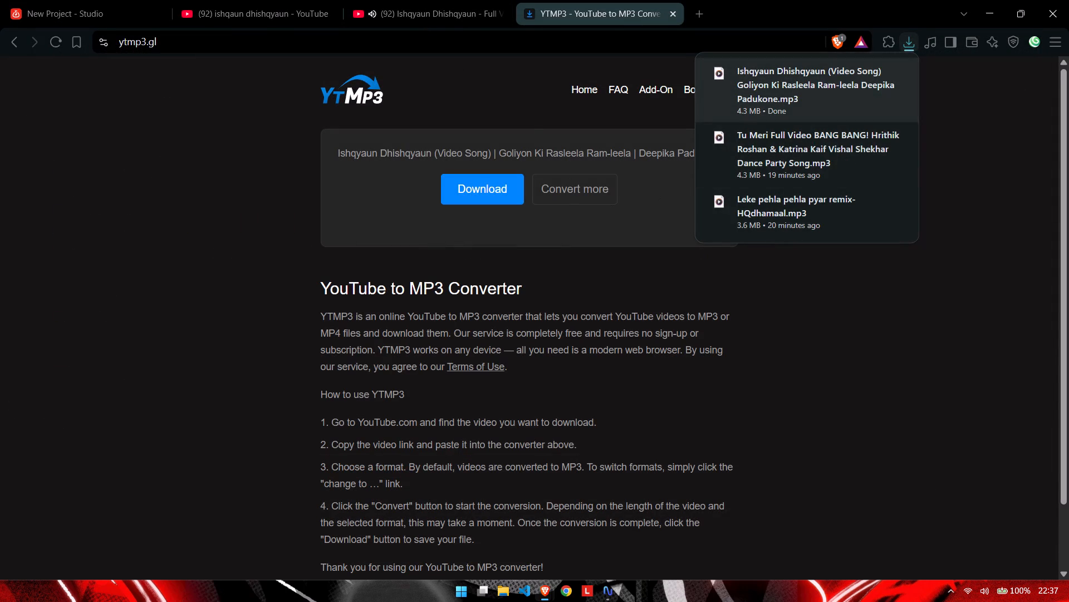
Close the converter tab and import the Ishqyaun Dhishqyaun MP3 into the BandLab project as a new track.
left_click(674, 22)
left_click(671, 11)
left_click(94, 0)
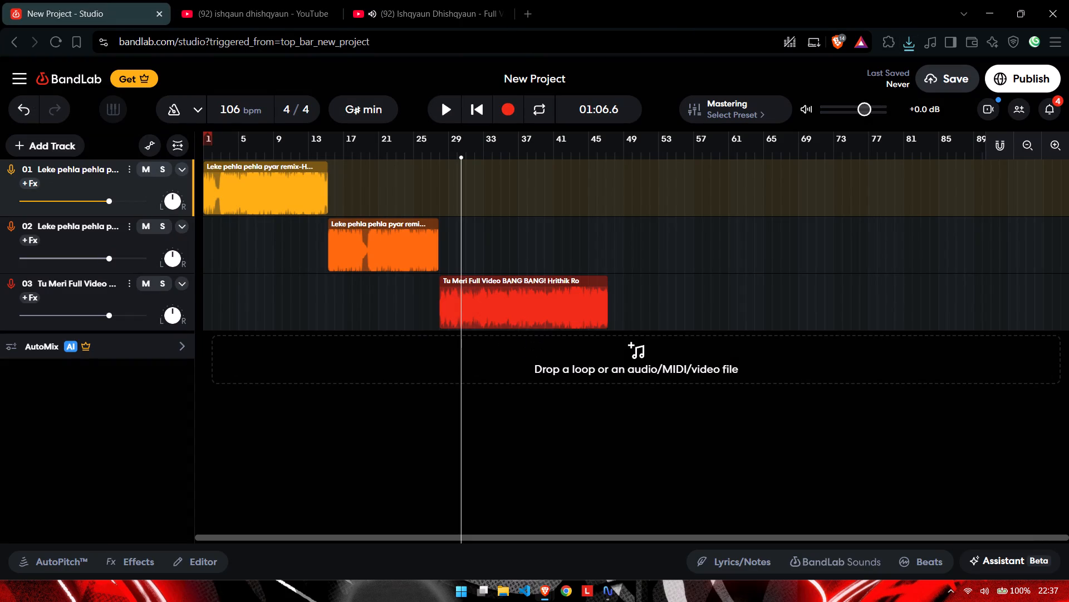
left_click(488, 301)
left_click(401, 256)
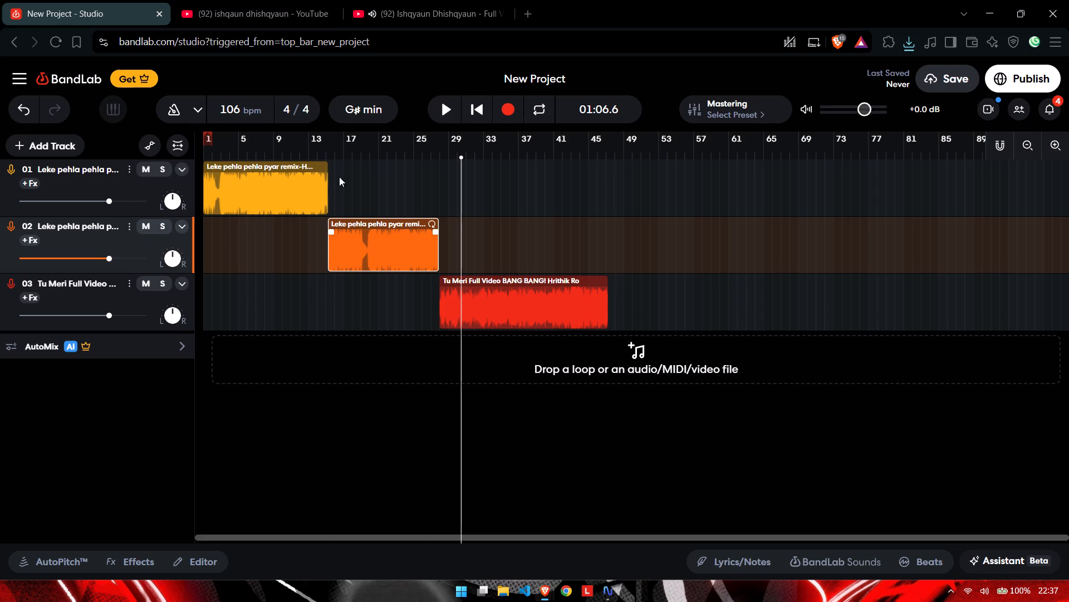
left_click(839, 206)
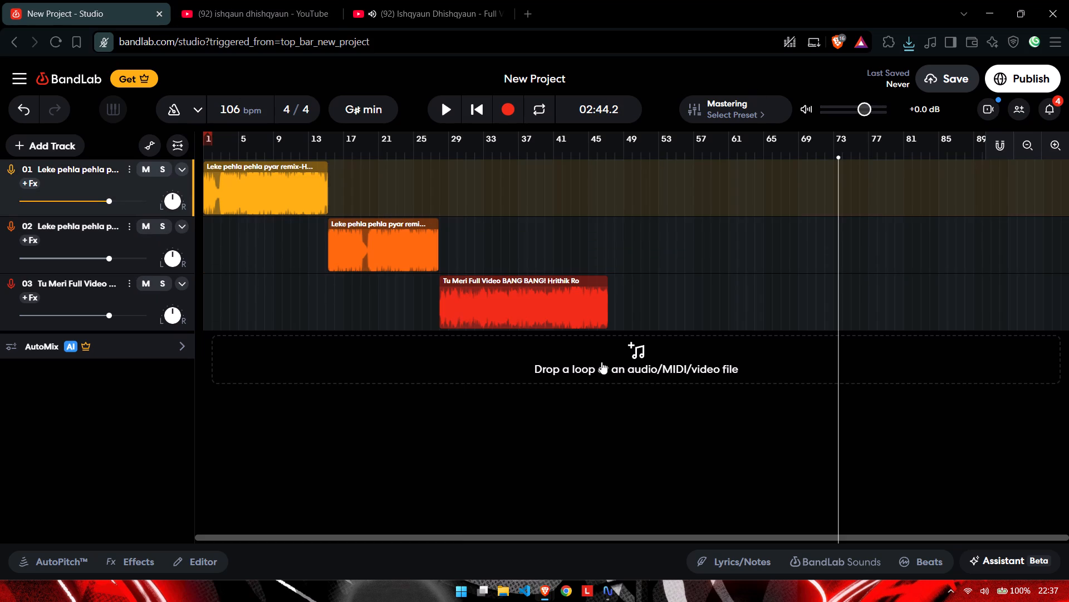
left_click(606, 361)
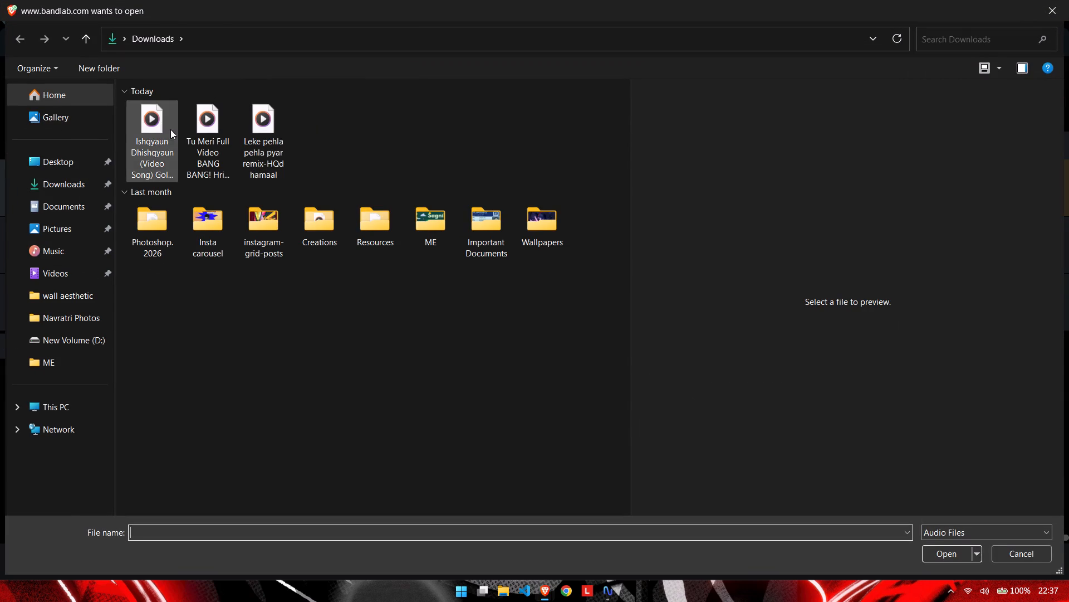
double_click(160, 128)
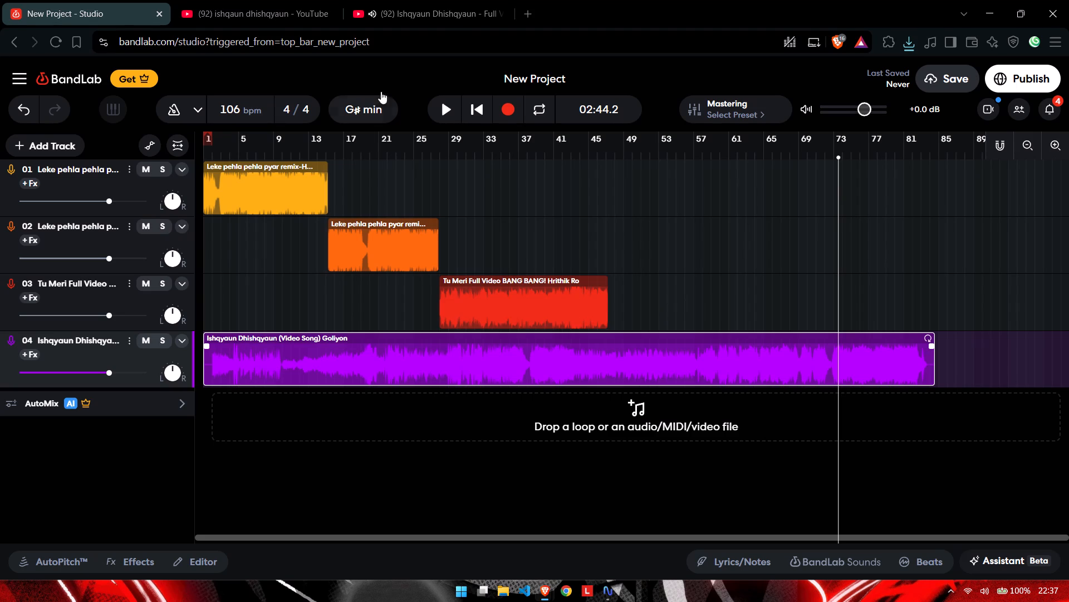
Switch to the Ishqyaun Dhishqyaun video, skim it from about 1:07 to 1:50 for a usable section, and pause it.
left_click(394, 0)
left_click(678, 167)
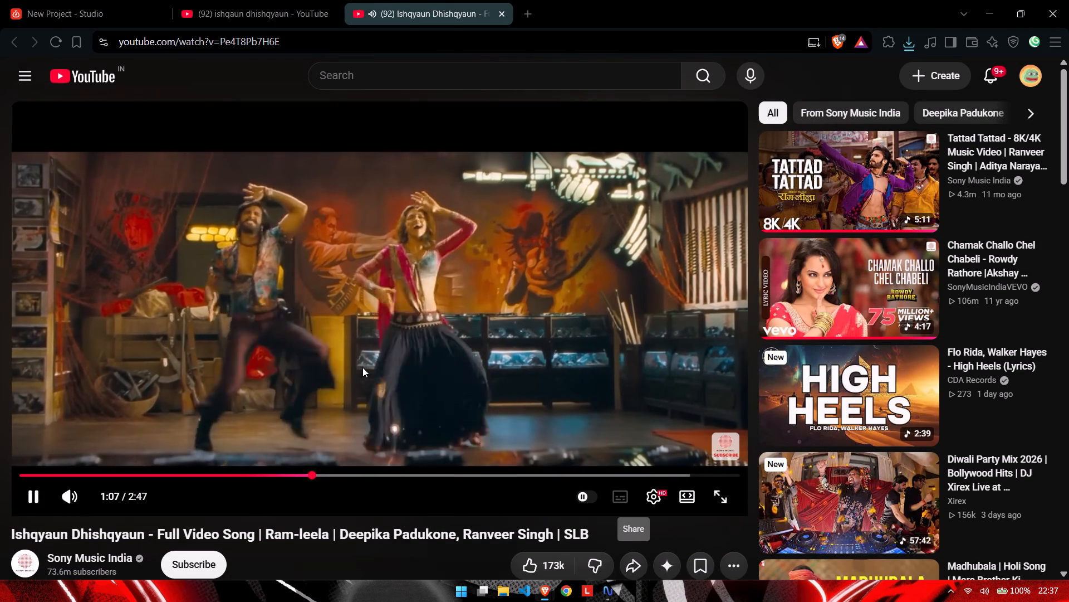
key("Right")
key("Right")
key("Right")
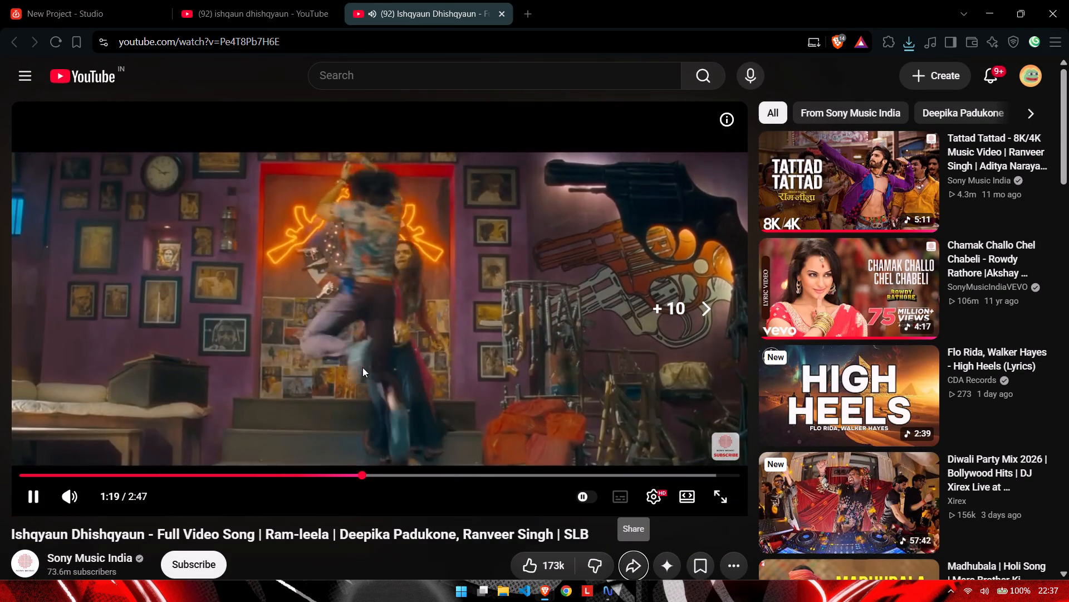
key("Right")
key("Right")
key("Right")
key("Right")
key("Right")
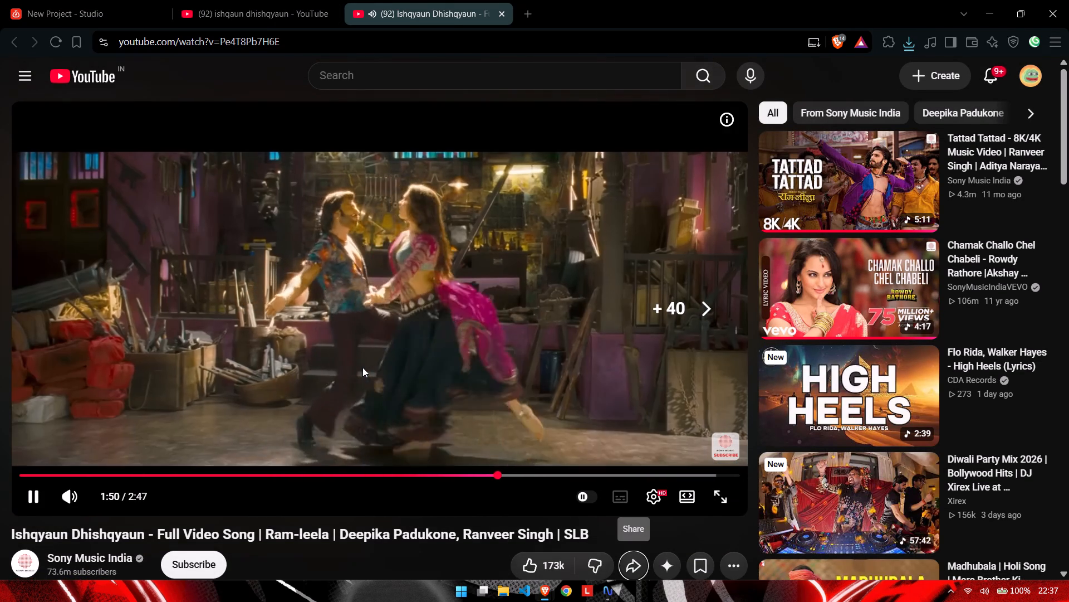
key("Left")
key("Left")
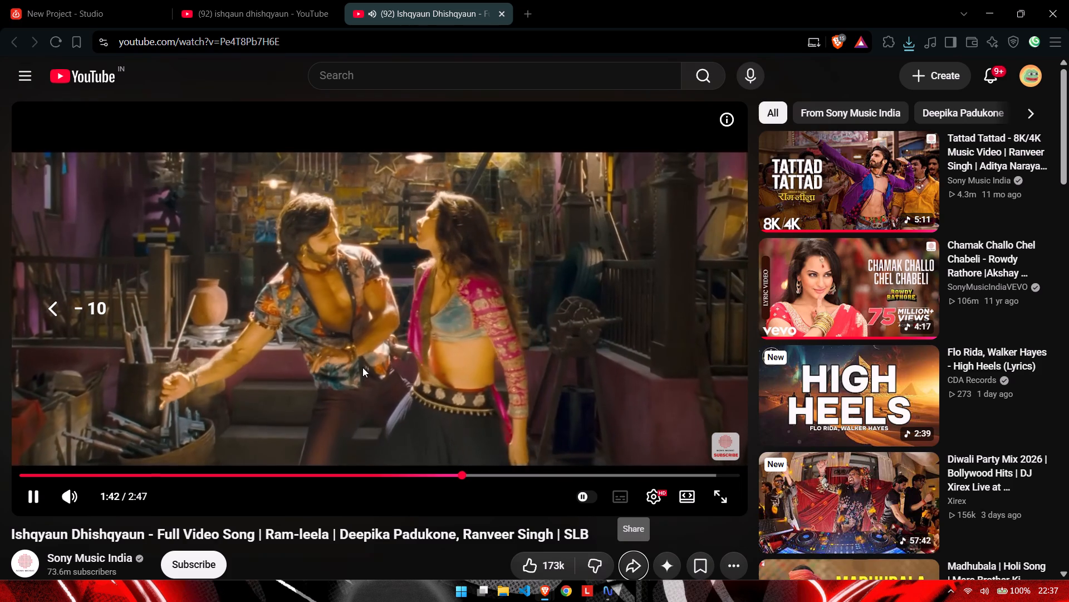
key("Left")
key("Right")
key("Right")
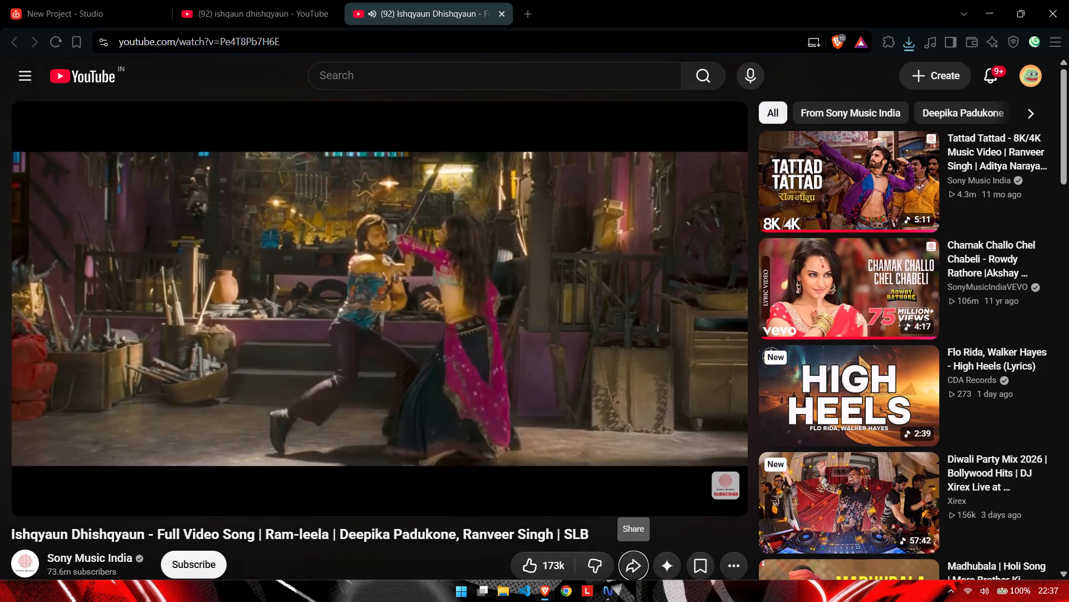
key("space")
Return to the BandLab project and mute tracks 1 and 3.
left_click(0, 0)
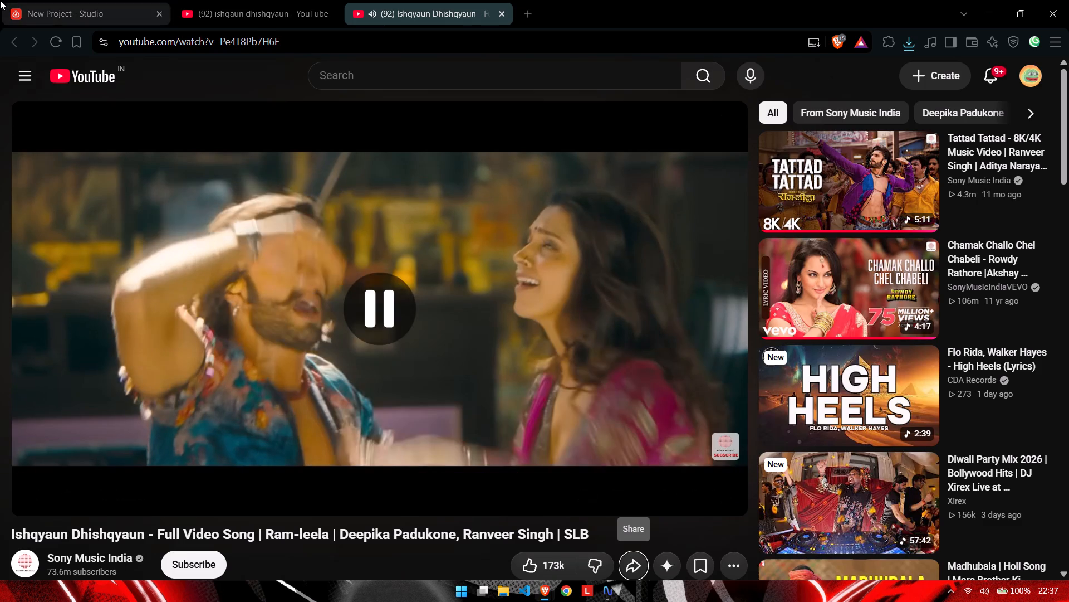
left_click(150, 167)
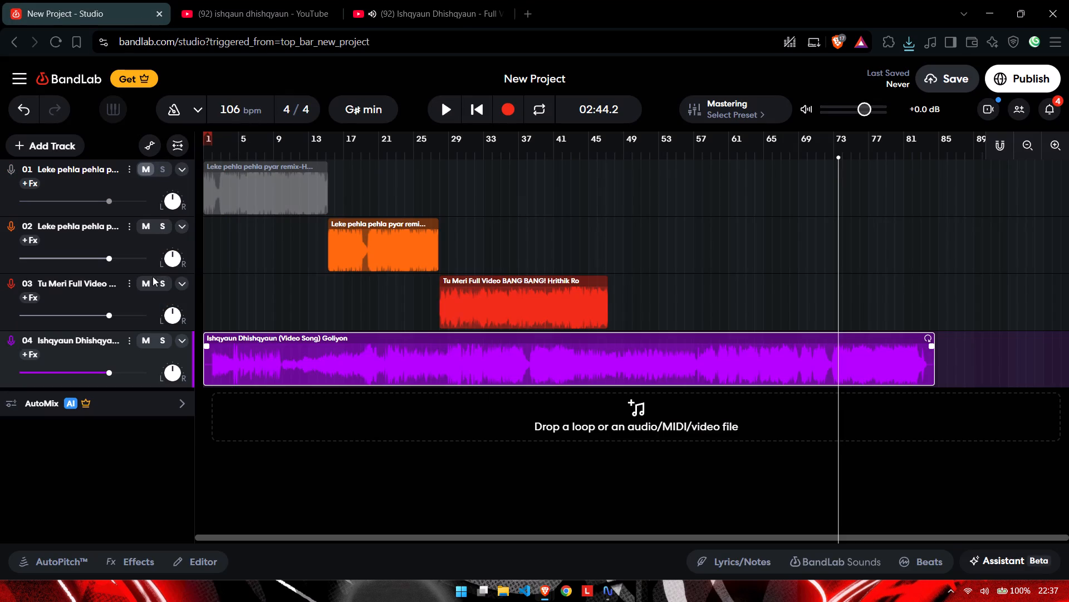
left_click(141, 281)
Play and scrub through the opening of the Ishqyaun Dhishqyaun track to about 00:21, then stop playback.
key("space")
left_click(229, 156)
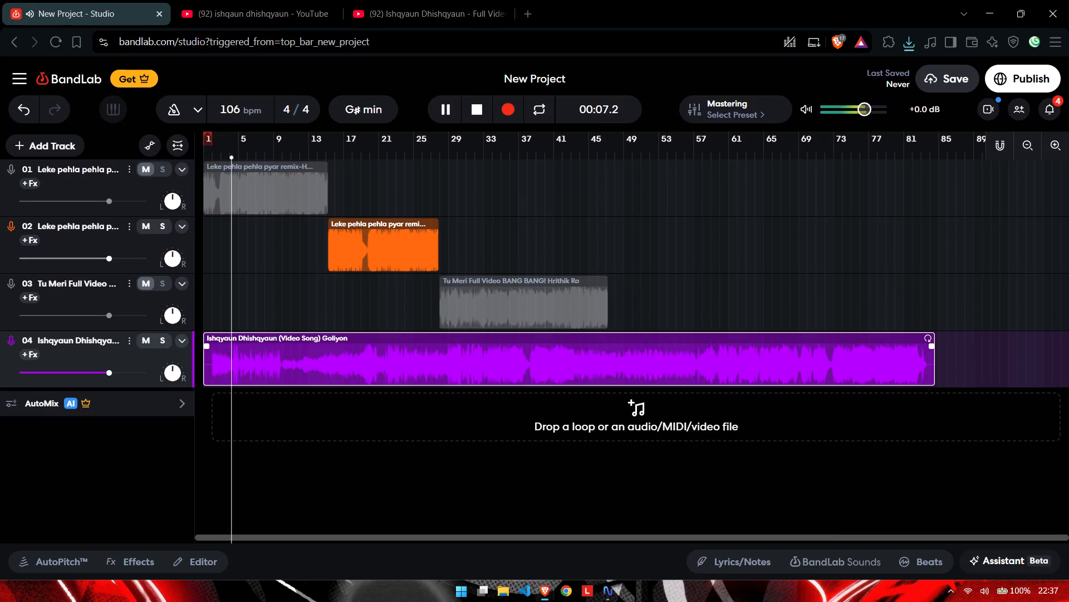
left_click_drag(229, 156, 222, 159)
left_click_drag(222, 159, 256, 159)
left_click_drag(256, 159, 283, 161)
left_click(283, 161)
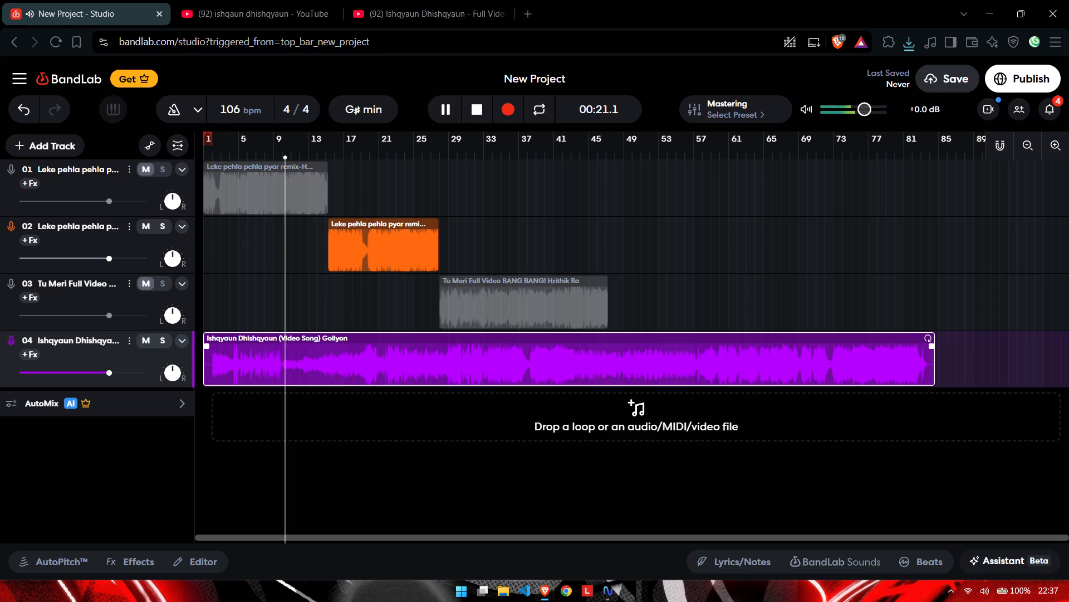
scroll(298, 178, "up", 2, "ctrl")
key("space")
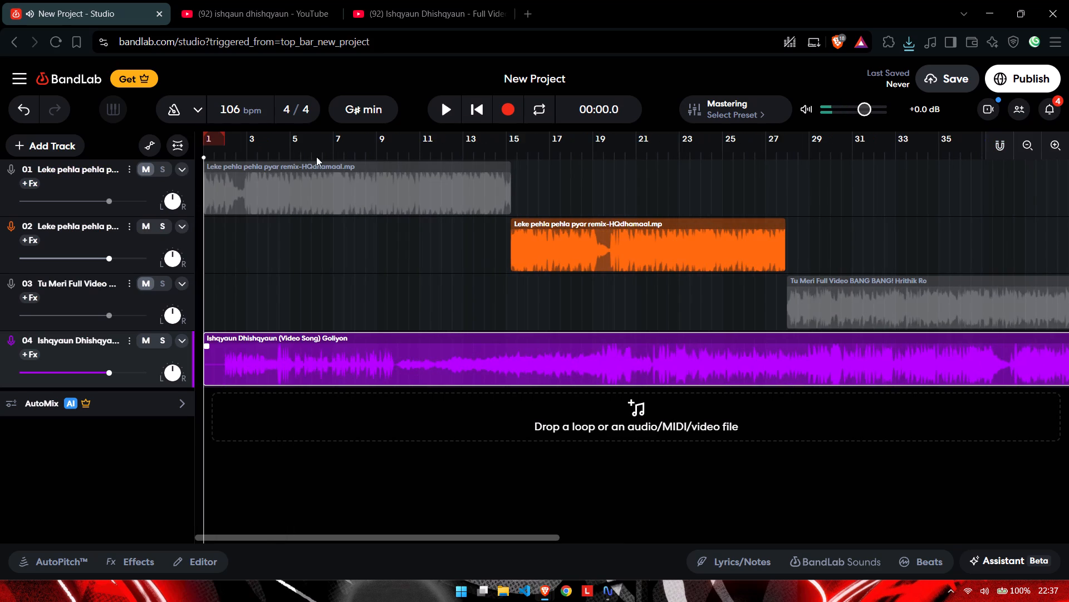
Split the Ishqyaun Dhishqyaun clip at 00:20.0 and delete the part before the cut.
left_click_drag(316, 157, 394, 162)
key("s")
left_click(354, 344)
key("Delete")
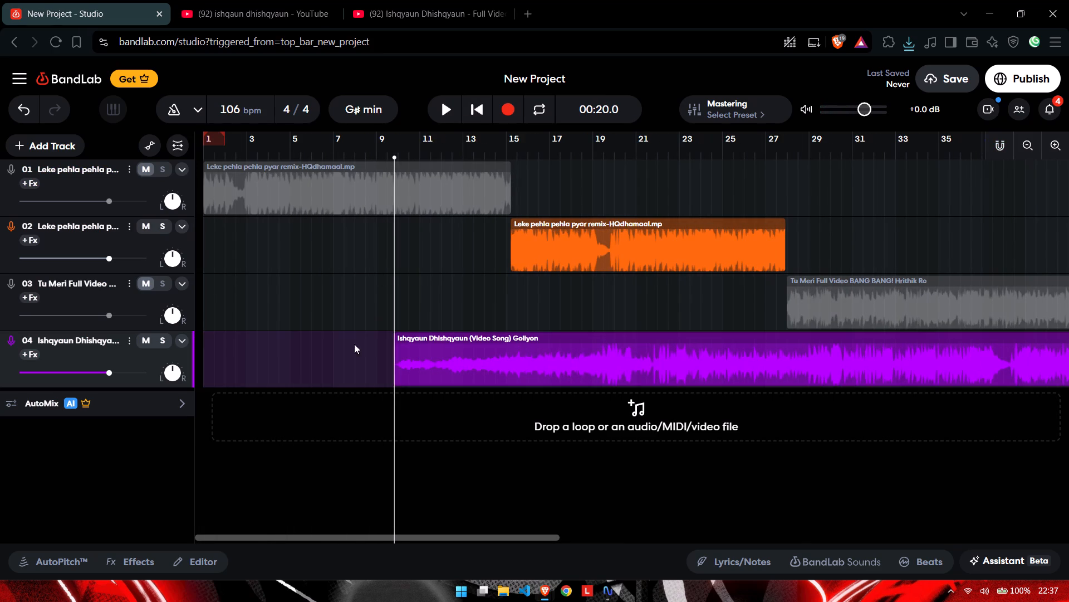
Move the remaining Ishqyaun Dhishqyaun clip to the start of the timeline at bar 1.
left_click_drag(545, 380, 124, 375)
Play the trimmed Ishqyaun Dhishqyaun clip from the beginning and pause at about 00:34.9.
left_click_drag(237, 154, 42, 155)
key("space")
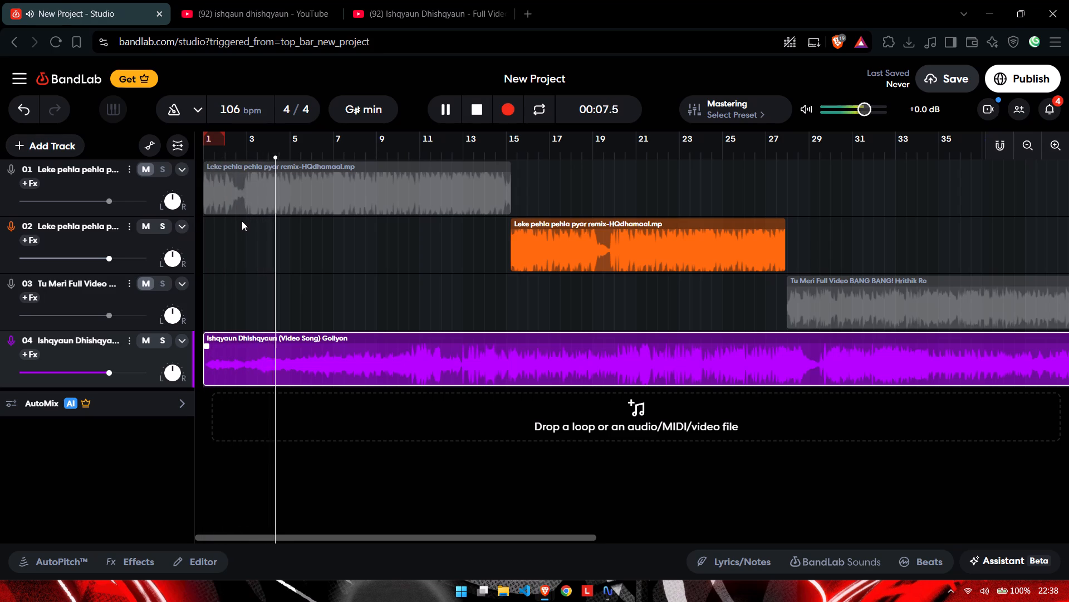
scroll(399, 290, "up", 1)
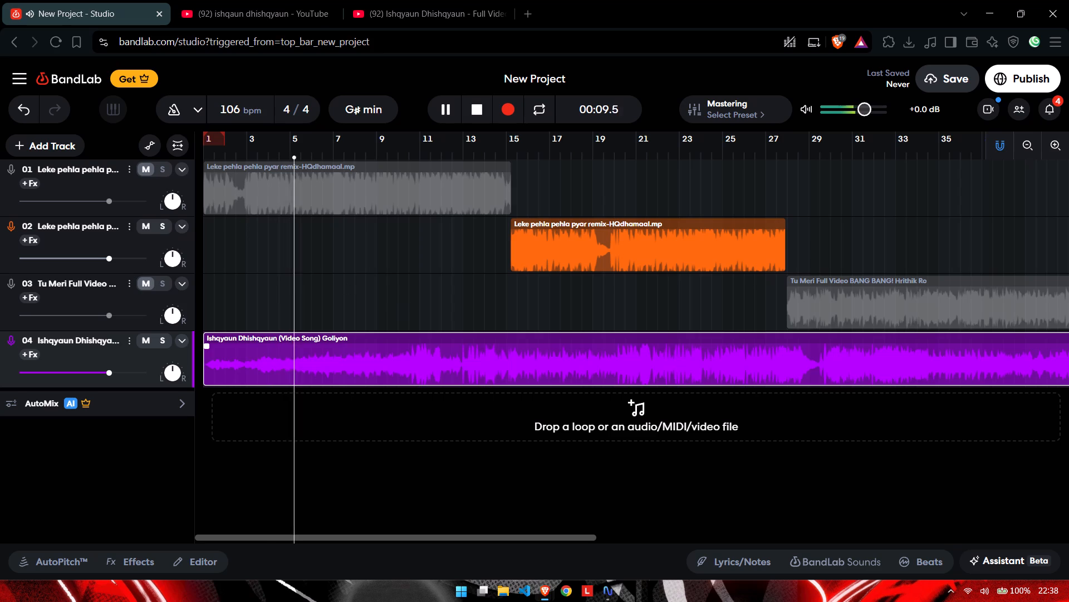
scroll(403, 397, "up", 1, "ctrl")
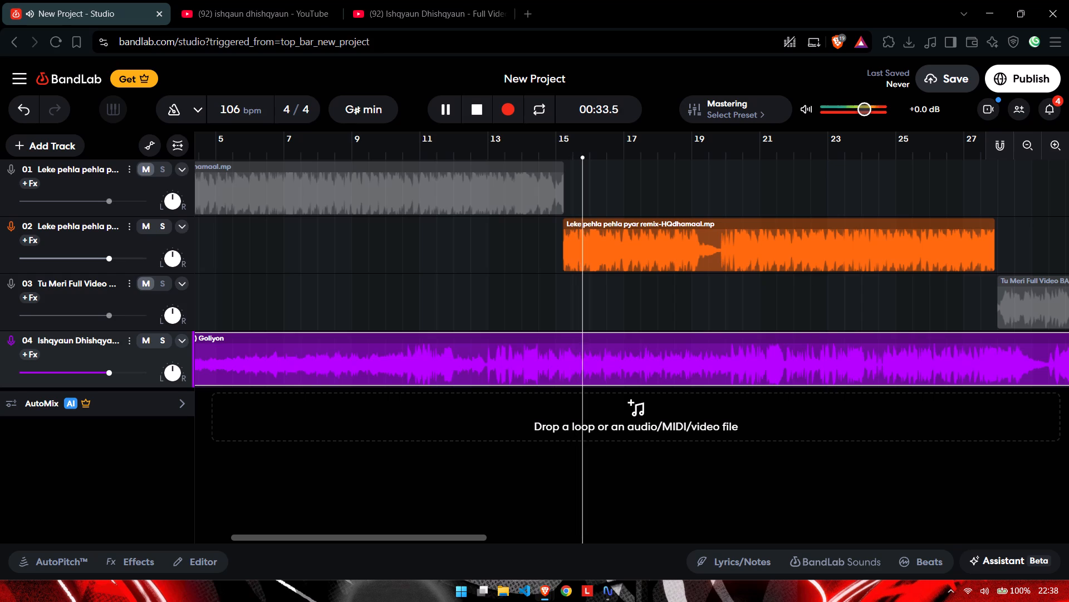
left_click(439, 103)
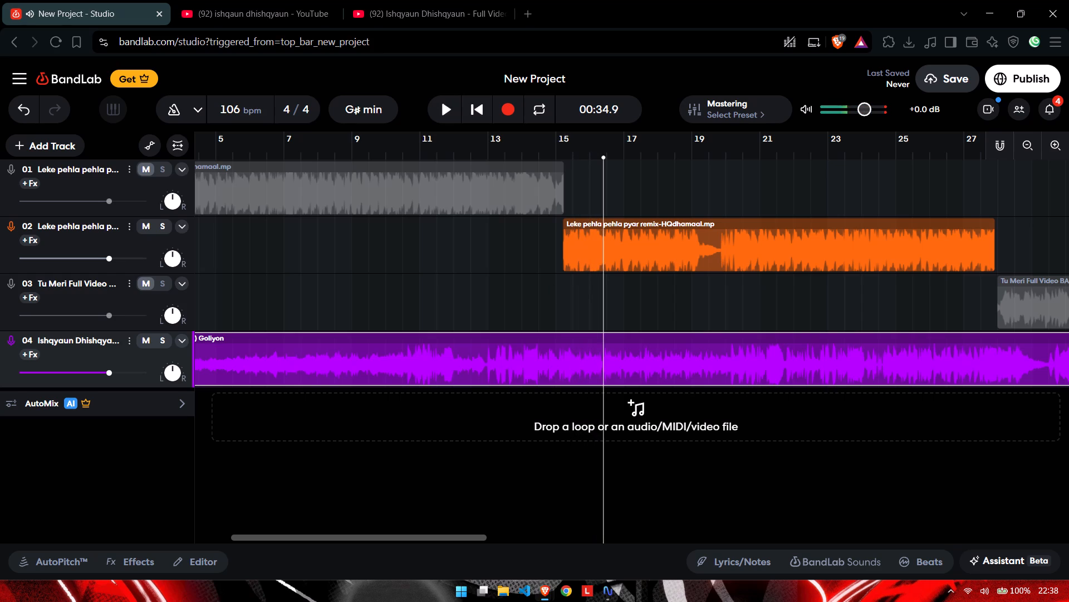
Mute track 2 and resume playback from about 00:34.9 to hear only the Ishqyaun Dhishqyaun track.
left_click(664, 244)
left_click(146, 231)
key("space")
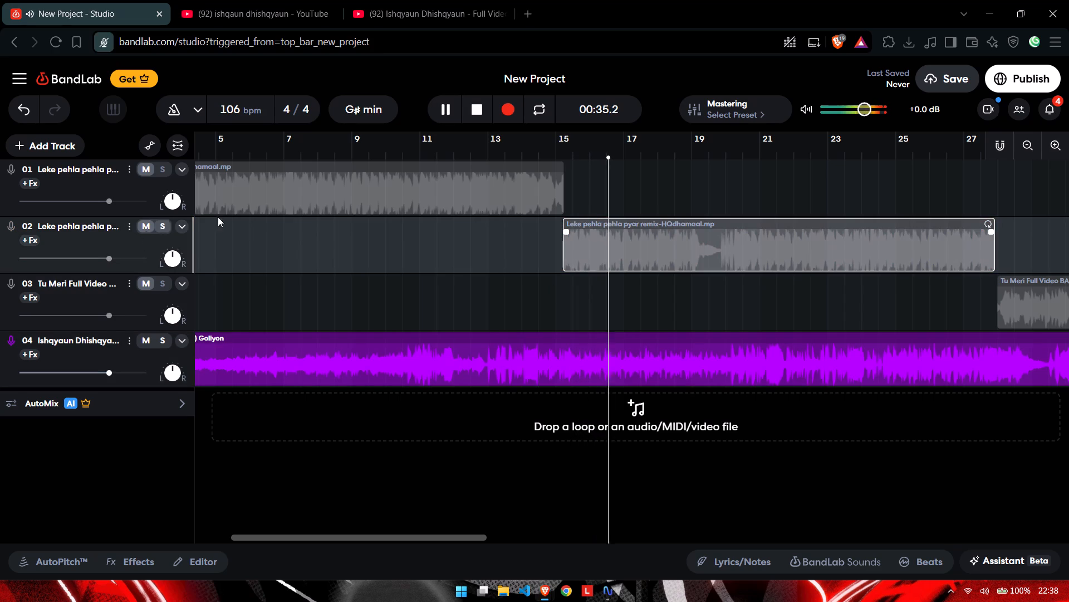
Listen to the Ishqyaun Dhishqyaun track from about bar 13, skipping ahead to about 01:19 and back to about 00:47.
left_click(504, 154)
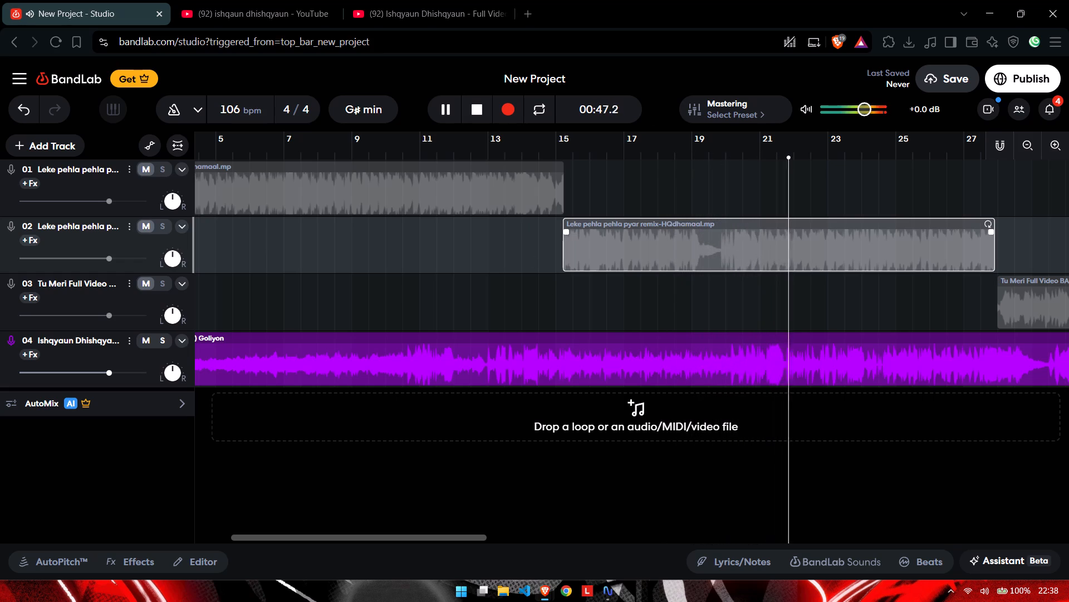
scroll(738, 360, "down", 2, "ctrl")
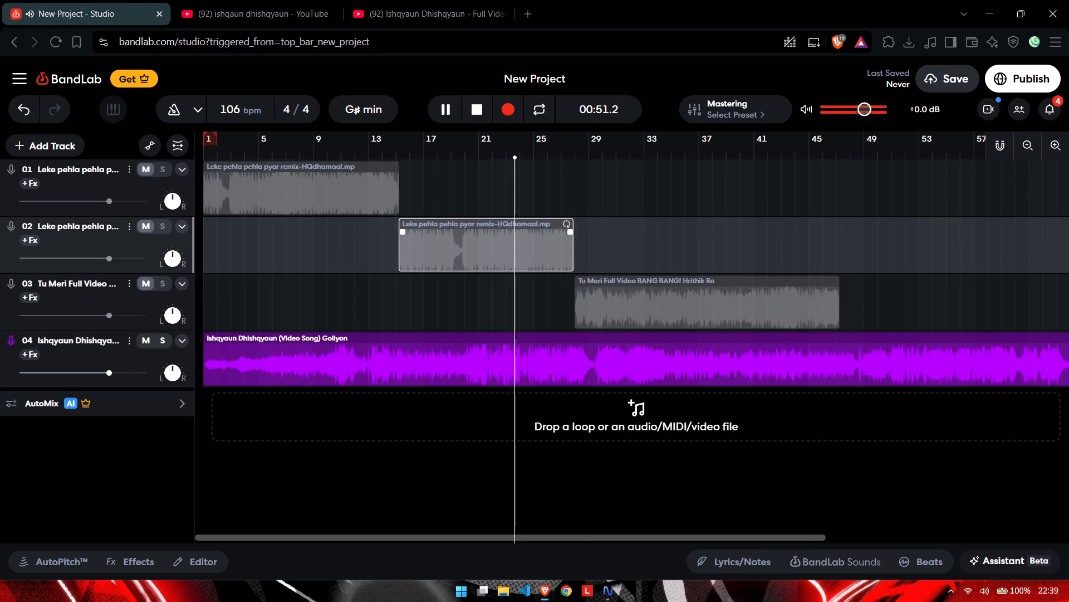
scroll(738, 360, "down", 1, "ctrl")
scroll(719, 362, "up", 1, "ctrl")
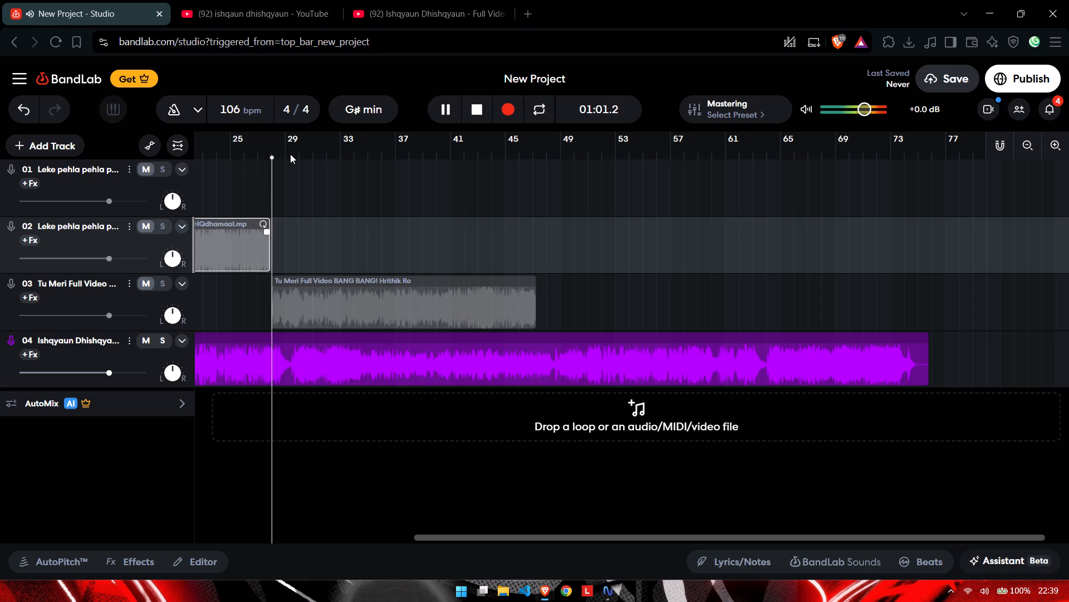
scroll(306, 188, "down", 1, "ctrl")
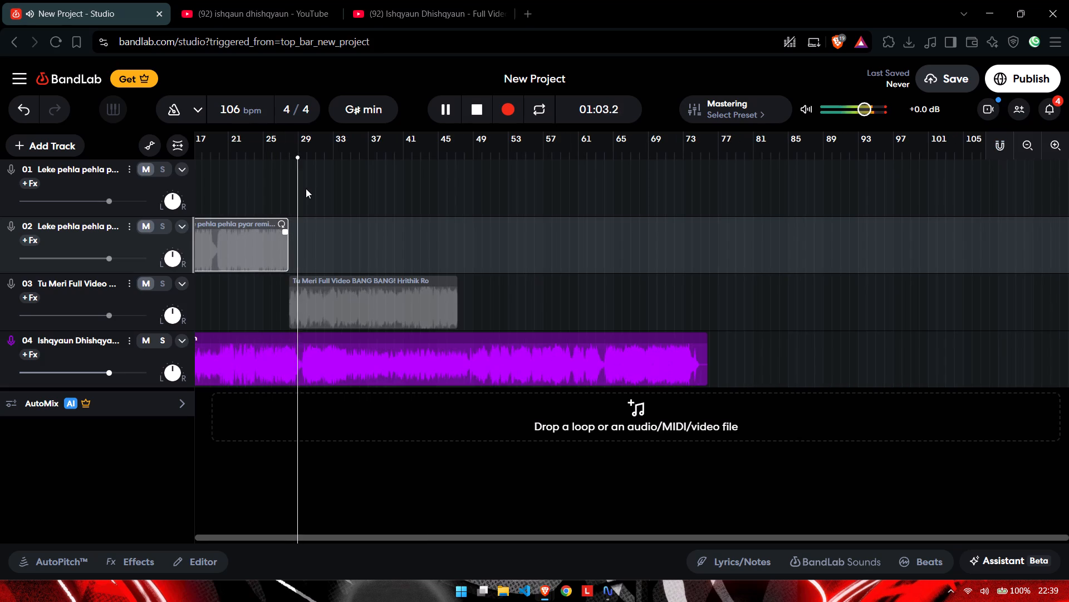
left_click(313, 159)
left_click(328, 158)
left_click(344, 156)
left_click(359, 156)
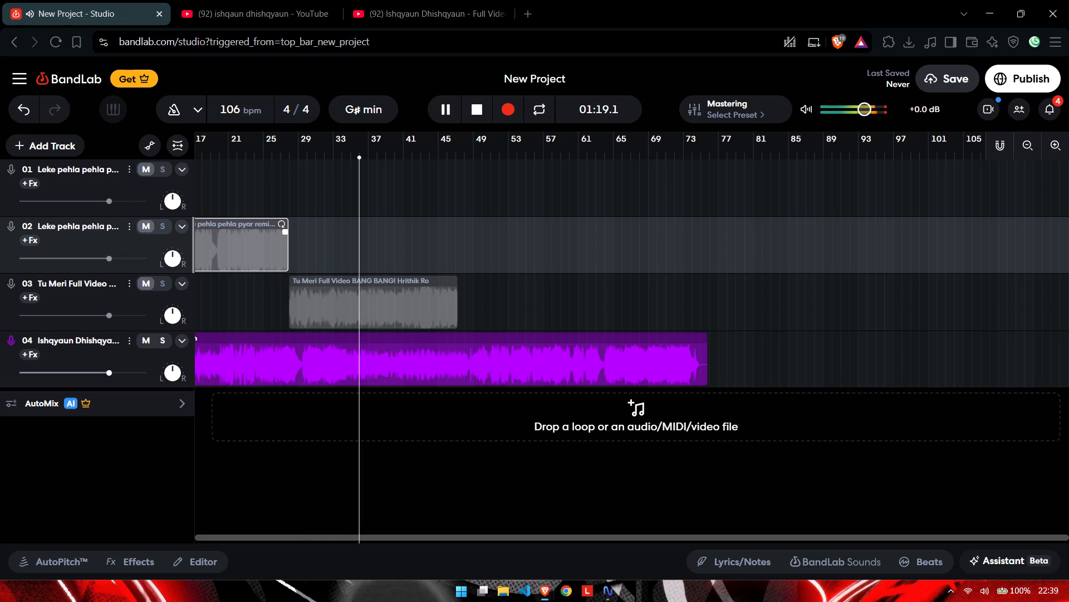
left_click(334, 157)
left_click_drag(334, 157, 236, 151)
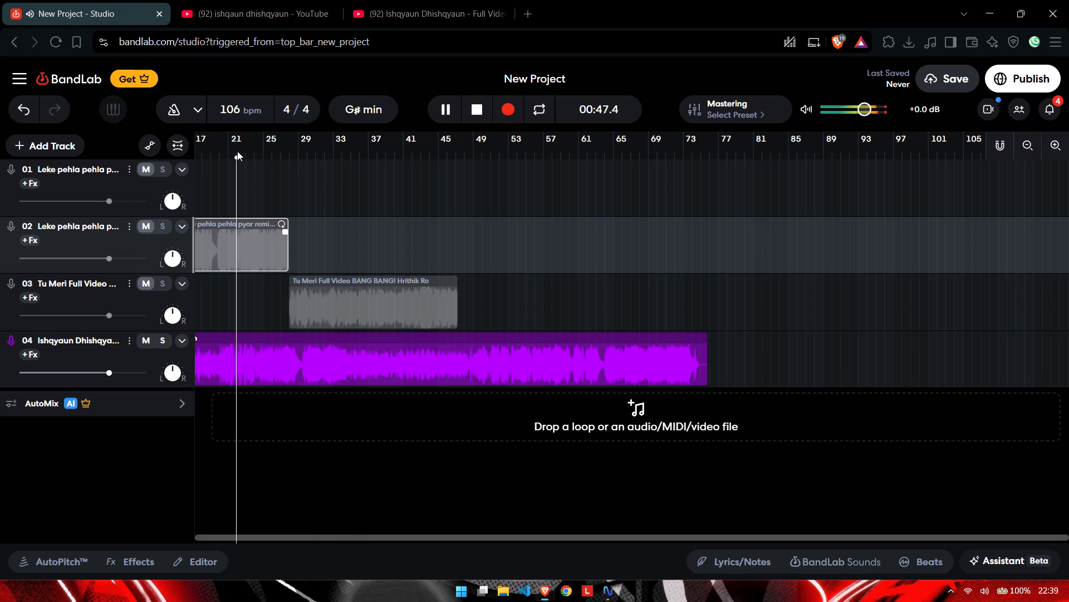
Sample the early part of the Ishqyaun Dhishqyaun track, skipping forward from about 00:12 to about 00:29.
scroll(231, 307, "up", 1, "ctrl")
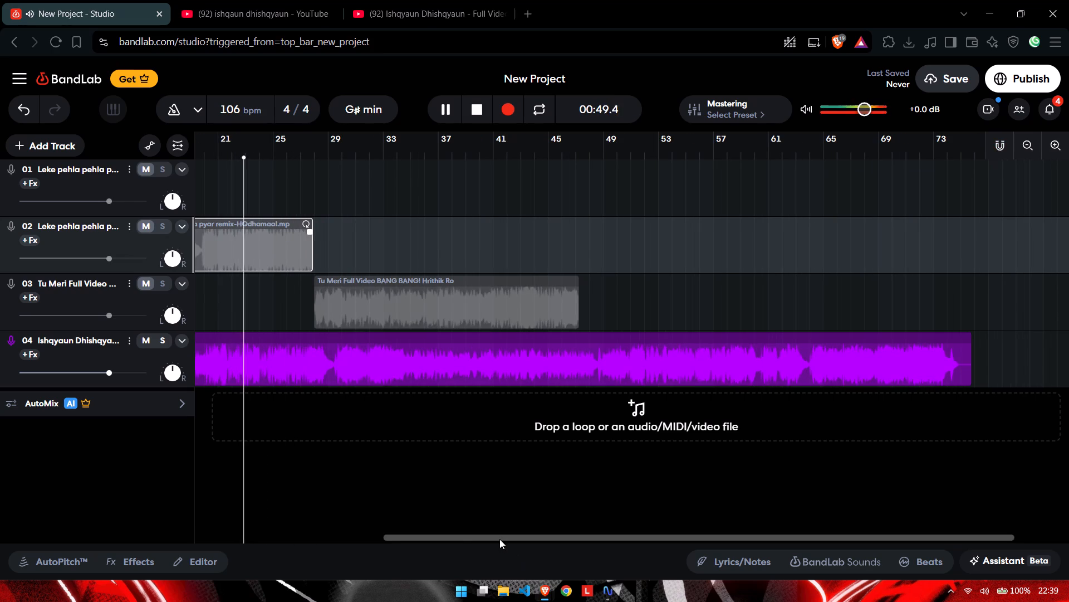
left_click_drag(499, 539, 203, 533)
left_click(247, 152)
left_click(274, 159)
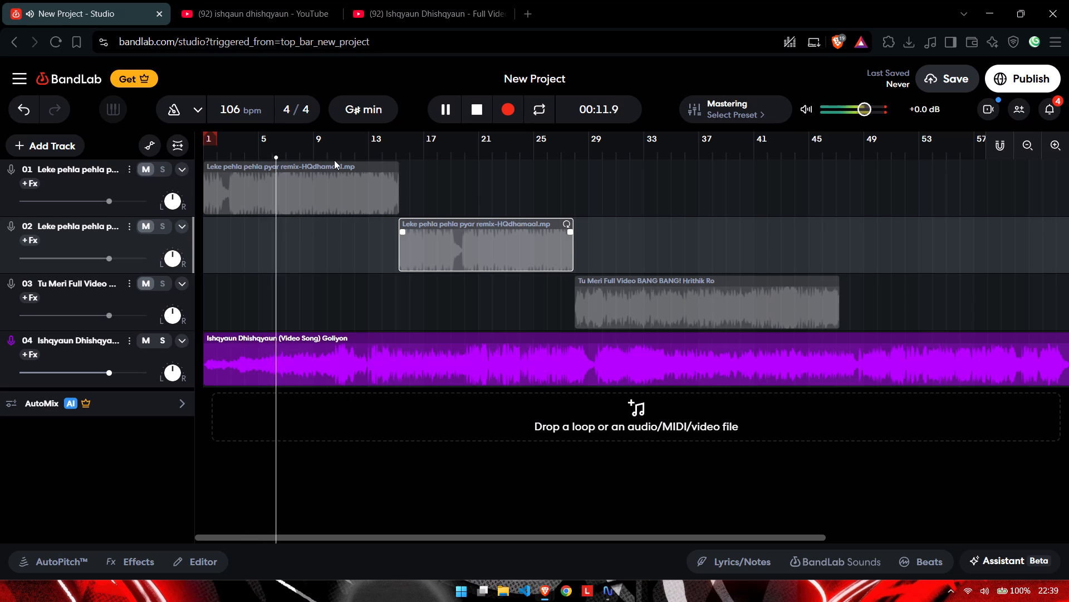
left_click(334, 160)
left_click(331, 158)
left_click_drag(331, 158, 361, 156)
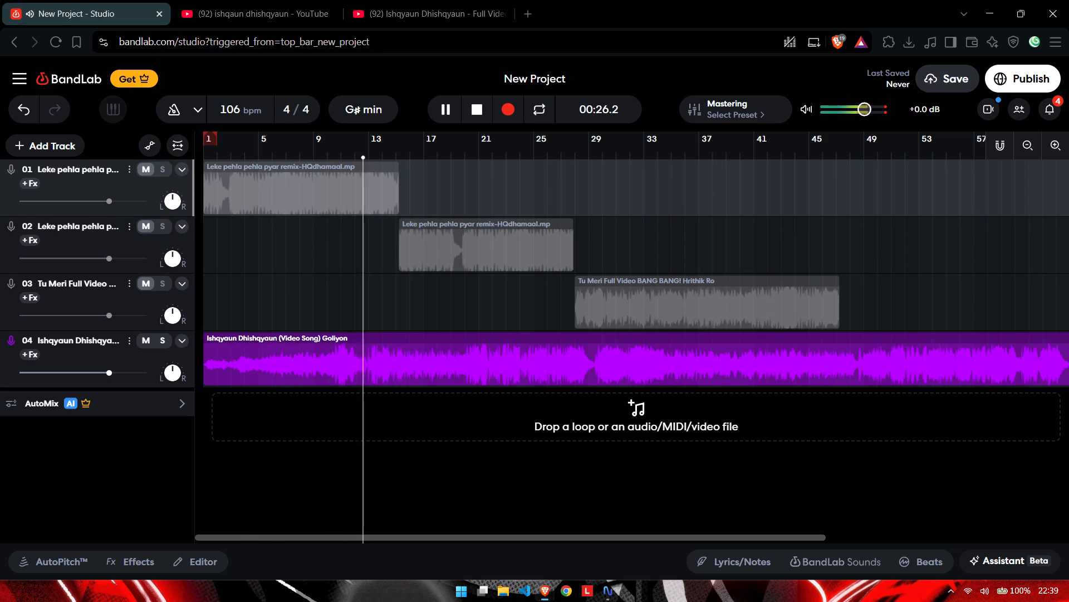
left_click_drag(361, 156, 379, 156)
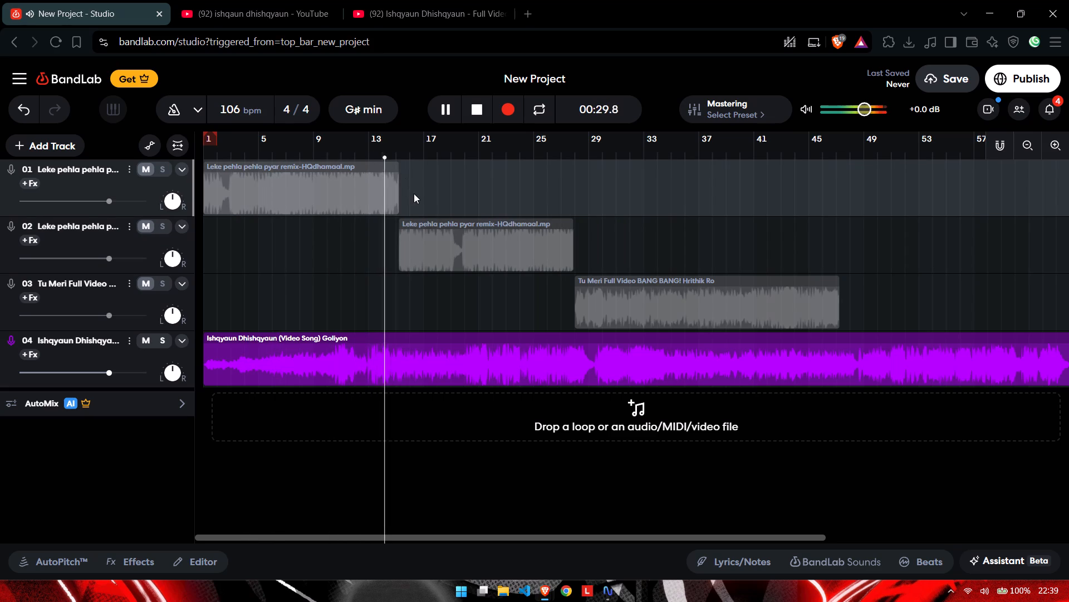
Listen through the Ishqyaun Dhishqyaun track between about 00:34 and 00:53 for a suitable cut point.
scroll(416, 197, "up", 1, "ctrl")
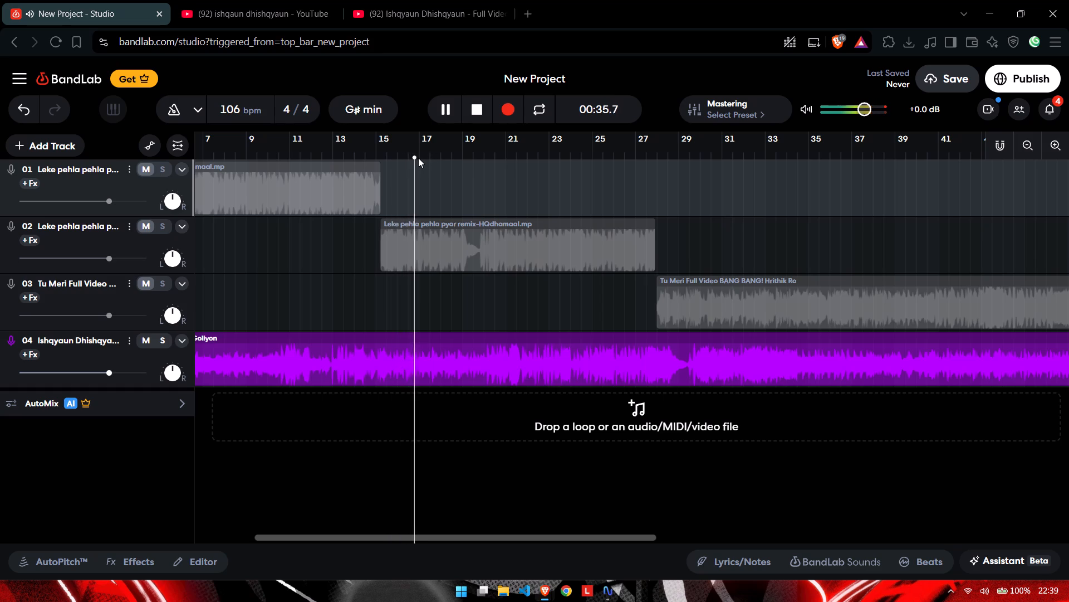
left_click(439, 158)
left_click(463, 157)
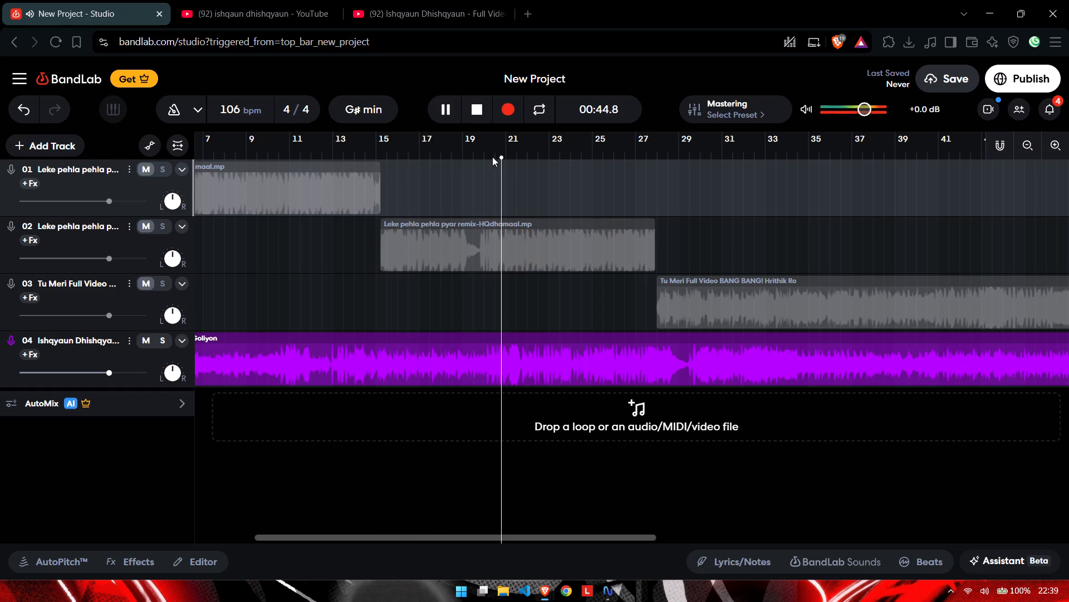
left_click(516, 156)
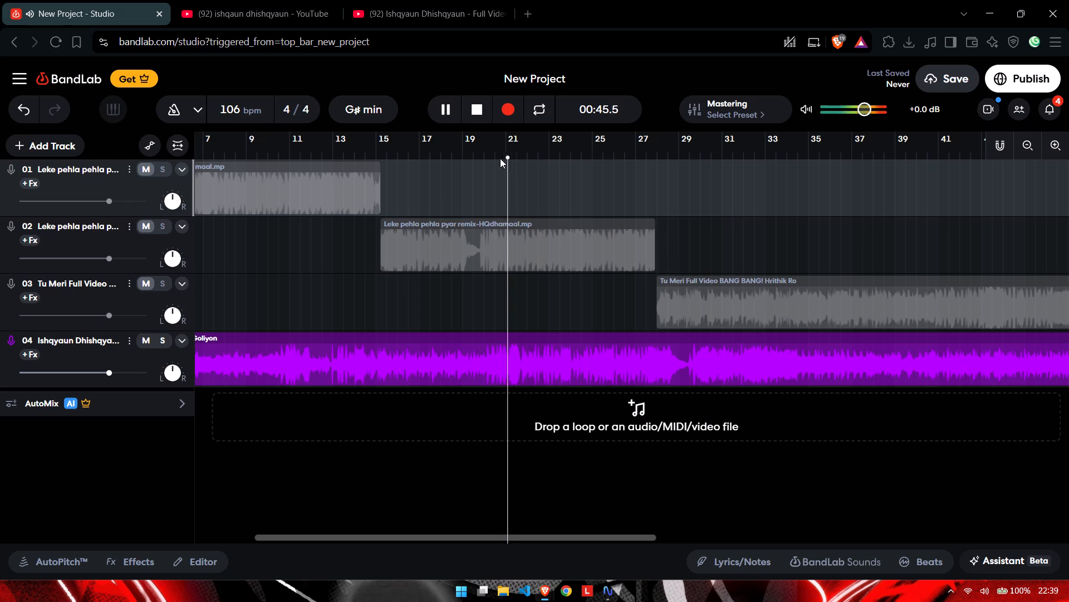
left_click_drag(518, 158, 526, 156)
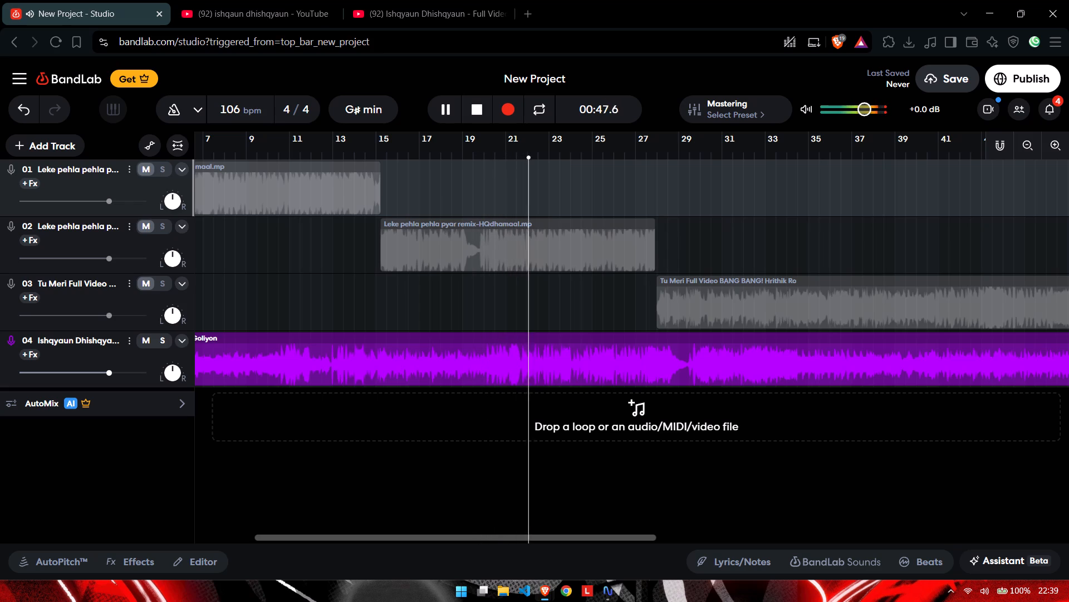
left_click_drag(529, 156, 542, 157)
left_click_drag(542, 157, 555, 159)
left_click_drag(555, 159, 562, 158)
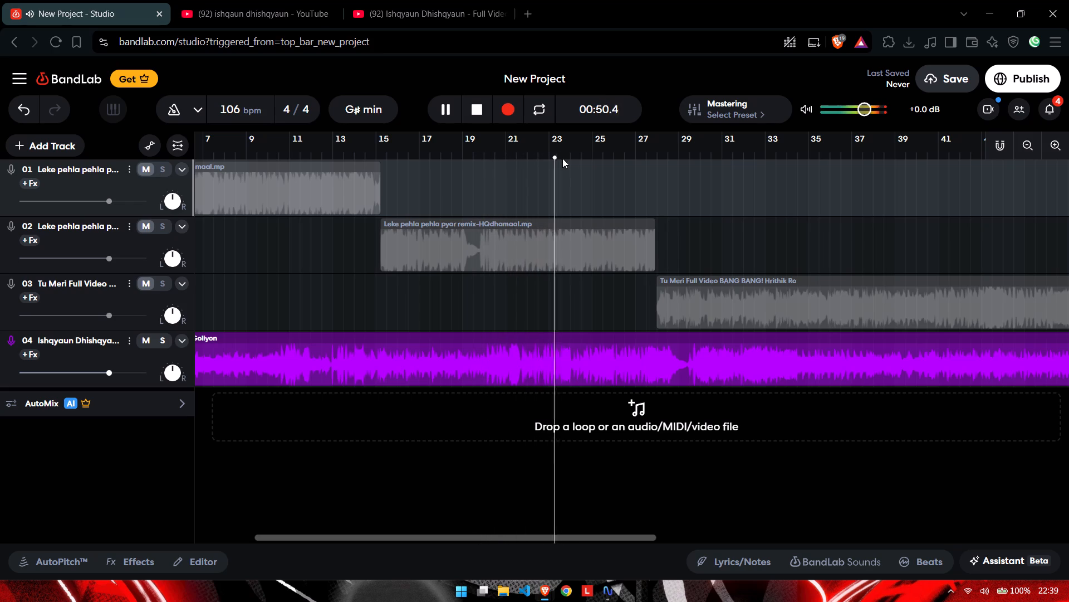
left_click_drag(562, 158, 566, 158)
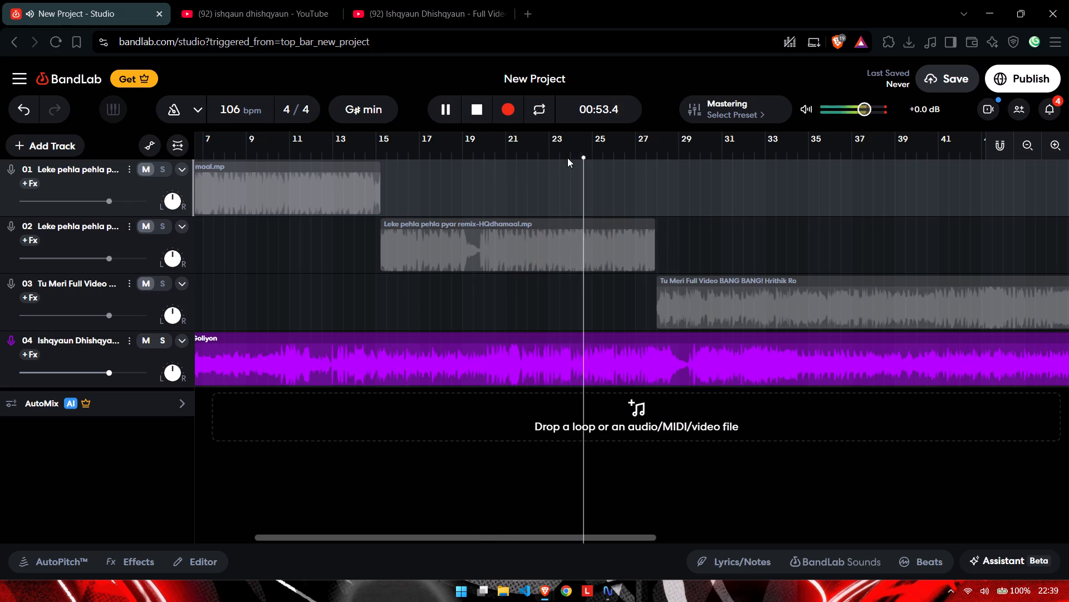
left_click_drag(567, 158, 561, 159)
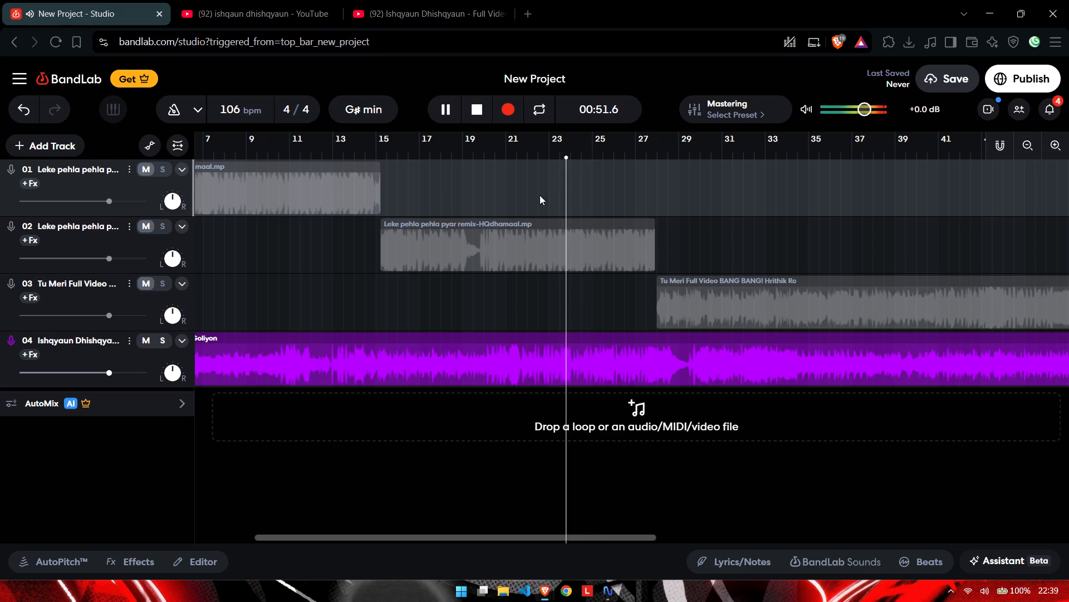
scroll(511, 213, "up", 1, "ctrl")
left_click(317, 152)
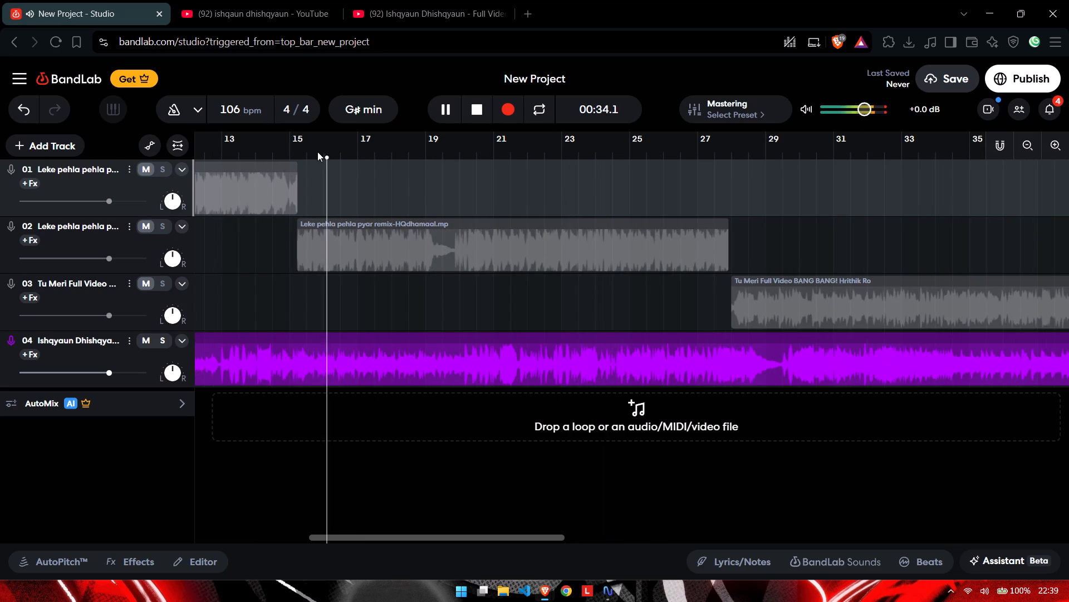
left_click_drag(290, 156, 203, 165)
Move the Leke Pehla Pehla Pyar clip on track 1 about 0.8 bar later, ending at about bar 16.
left_click_drag(212, 169, 335, 171)
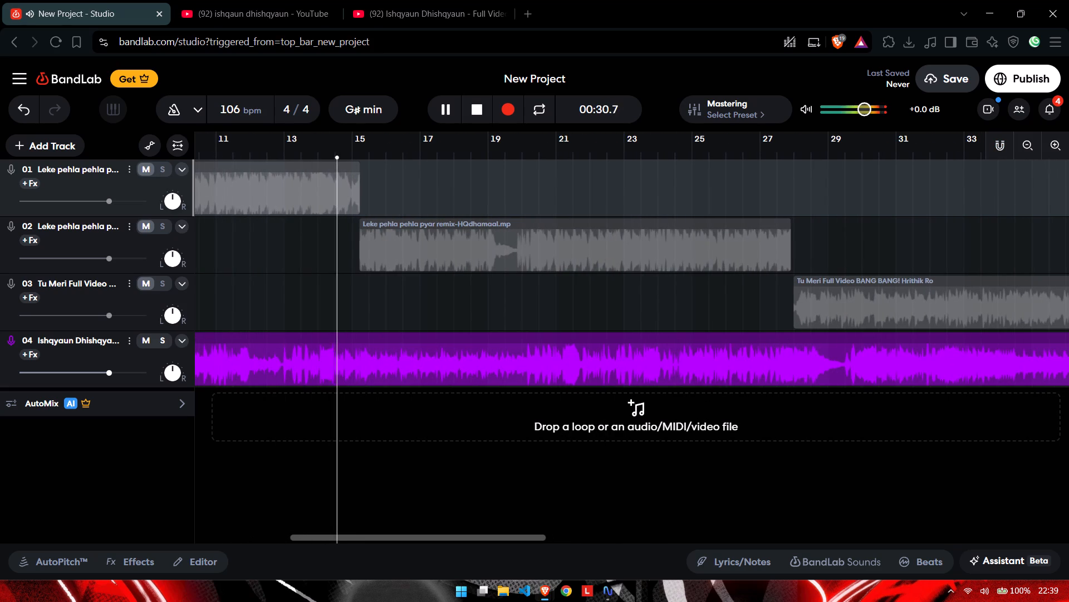
left_click_drag(335, 171, 256, 165)
left_click_drag(256, 165, 340, 166)
left_click_drag(340, 166, 367, 166)
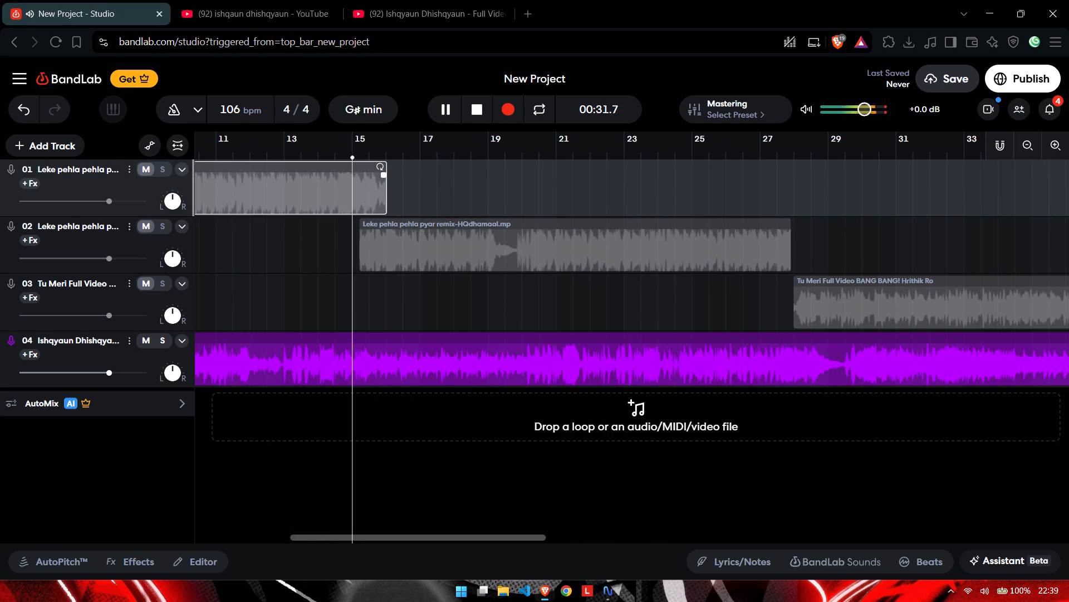
Split the Ishqyaun Dhishqyaun clip on track 4 at 00:41.9, finding the exact point by ear.
left_click(405, 157)
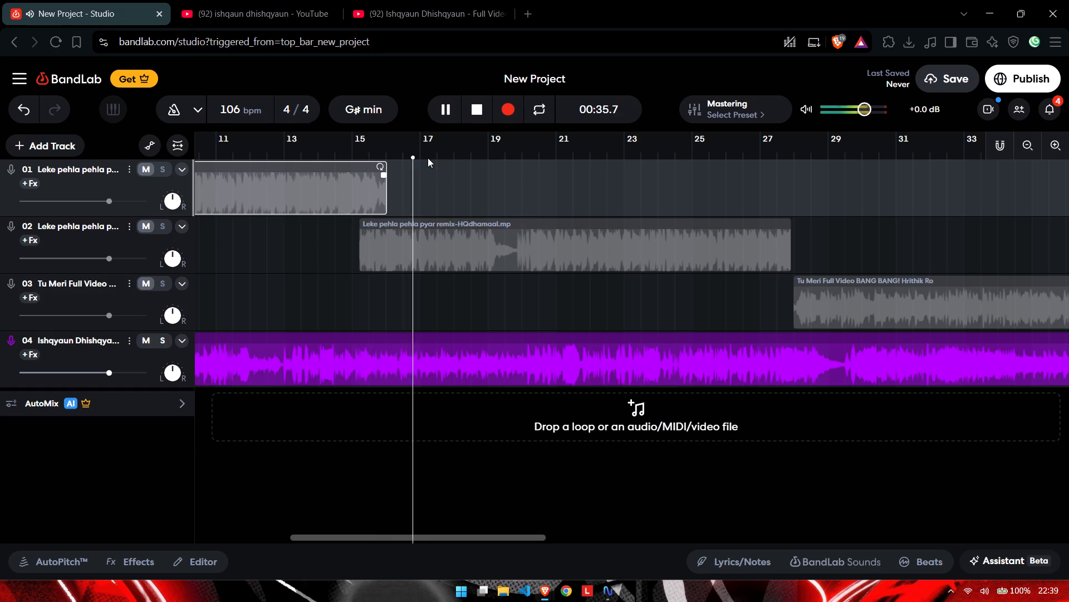
left_click(428, 158)
left_click(437, 161)
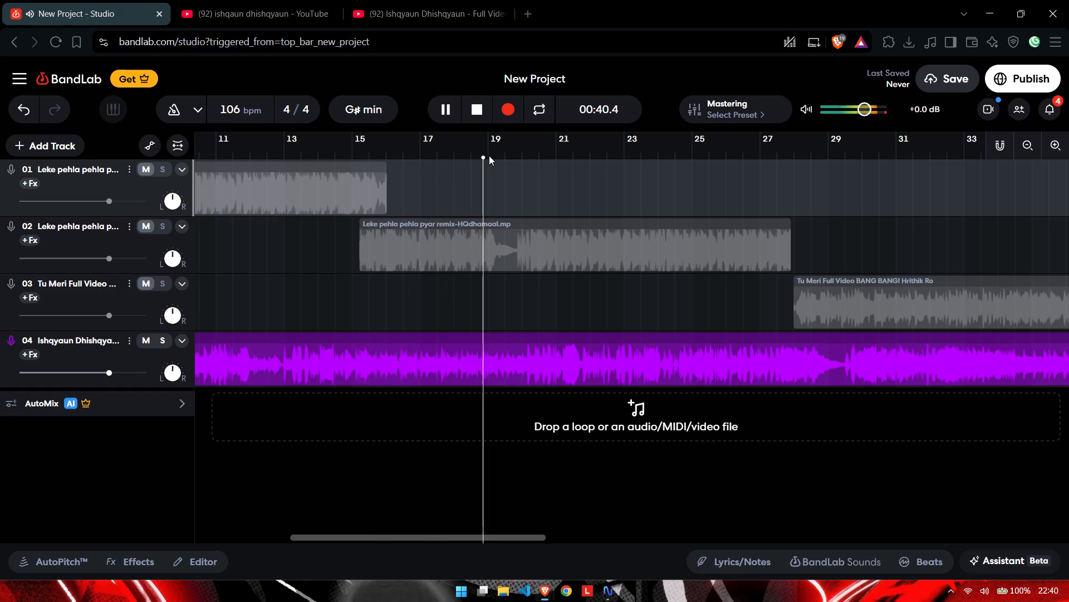
scroll(517, 185, "up", 1, "ctrl")
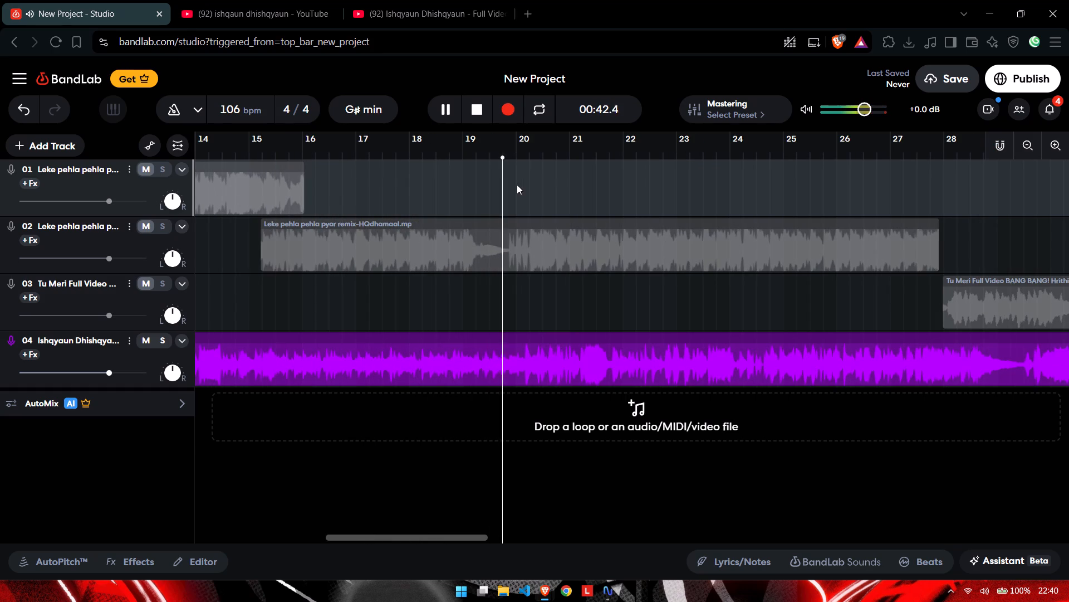
key("space")
left_click_drag(517, 185, 540, 186)
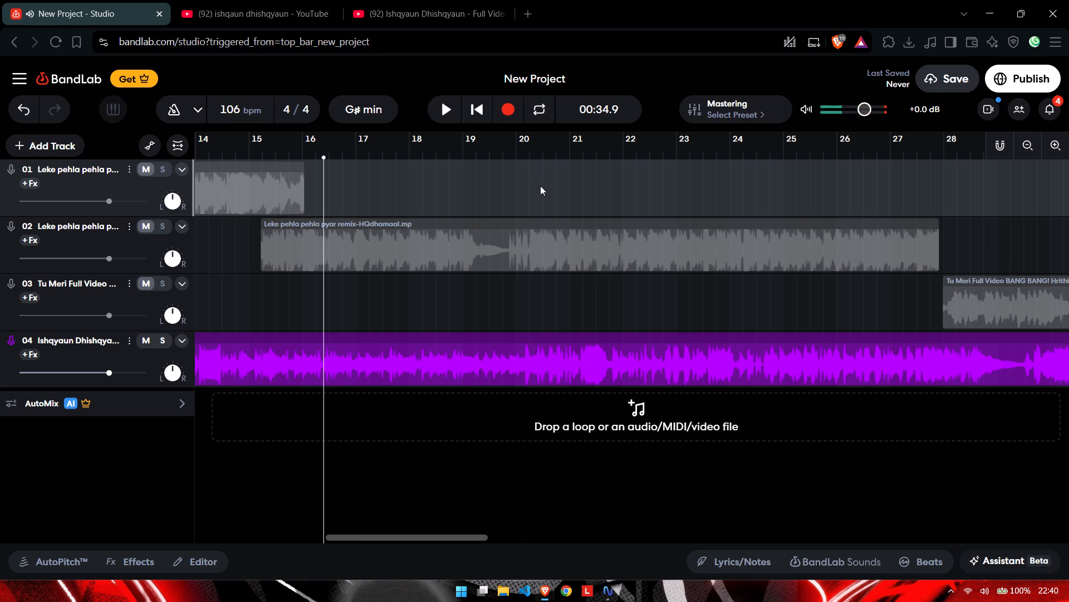
left_click(500, 156)
key("space")
key("space")
left_click_drag(500, 156, 497, 156)
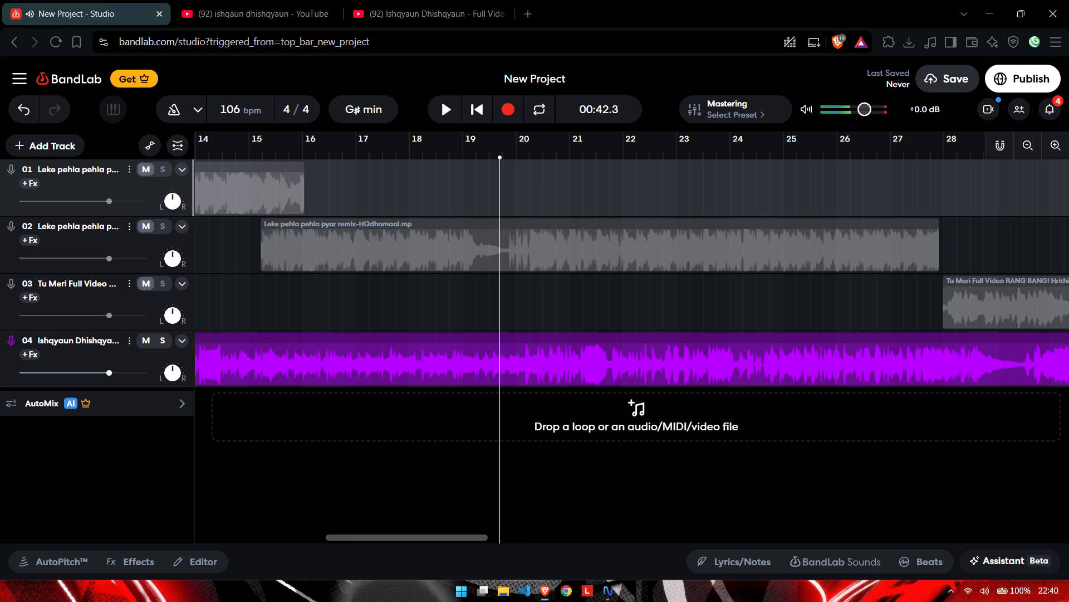
left_click_drag(497, 156, 493, 156)
left_click(493, 156)
key("space")
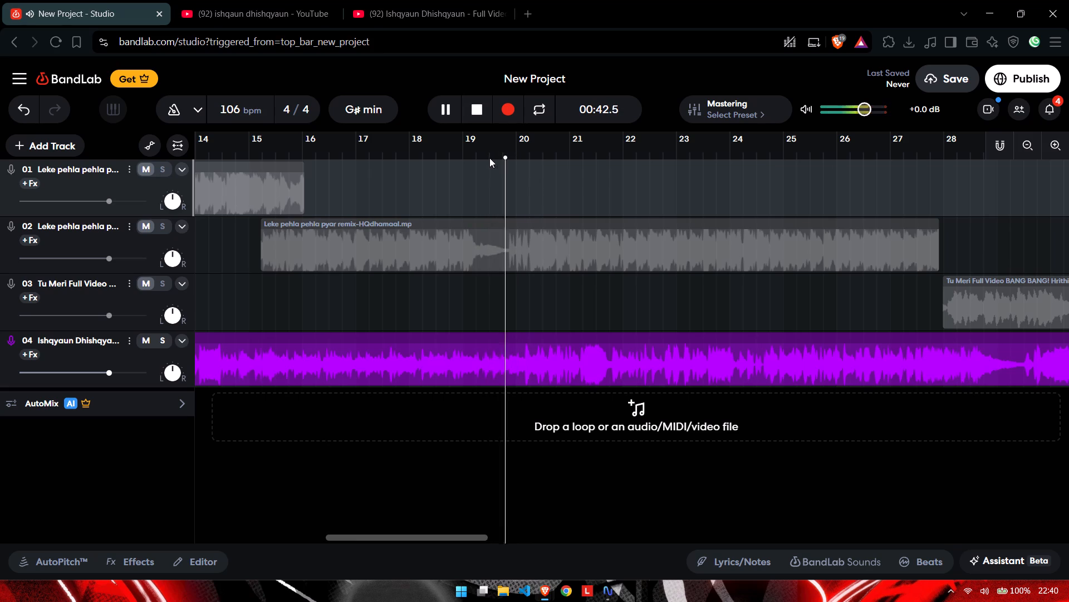
key("space")
left_click(489, 158)
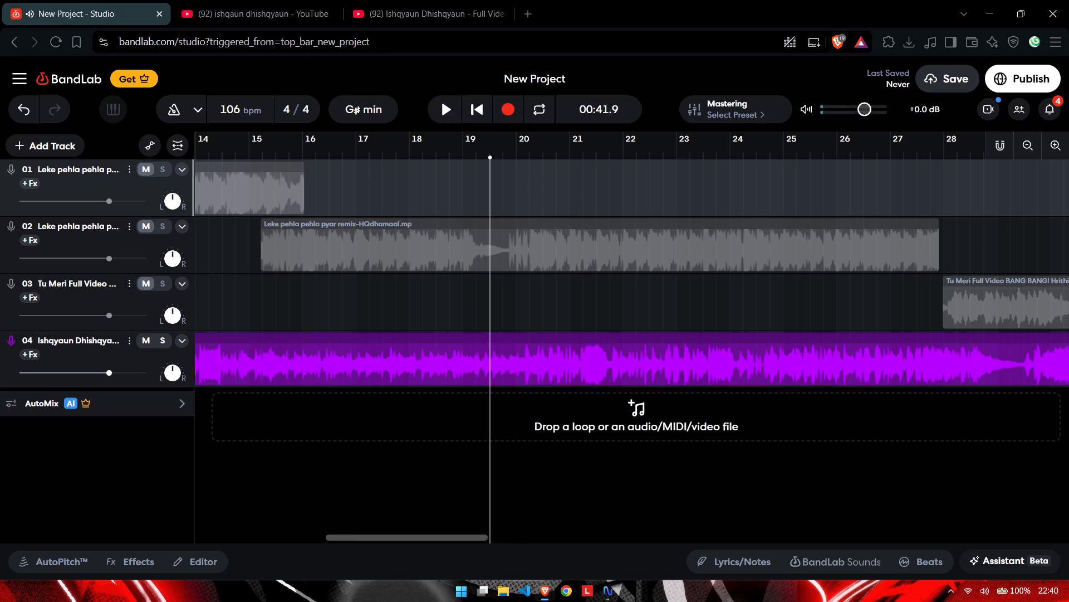
left_click(501, 371)
key("s")
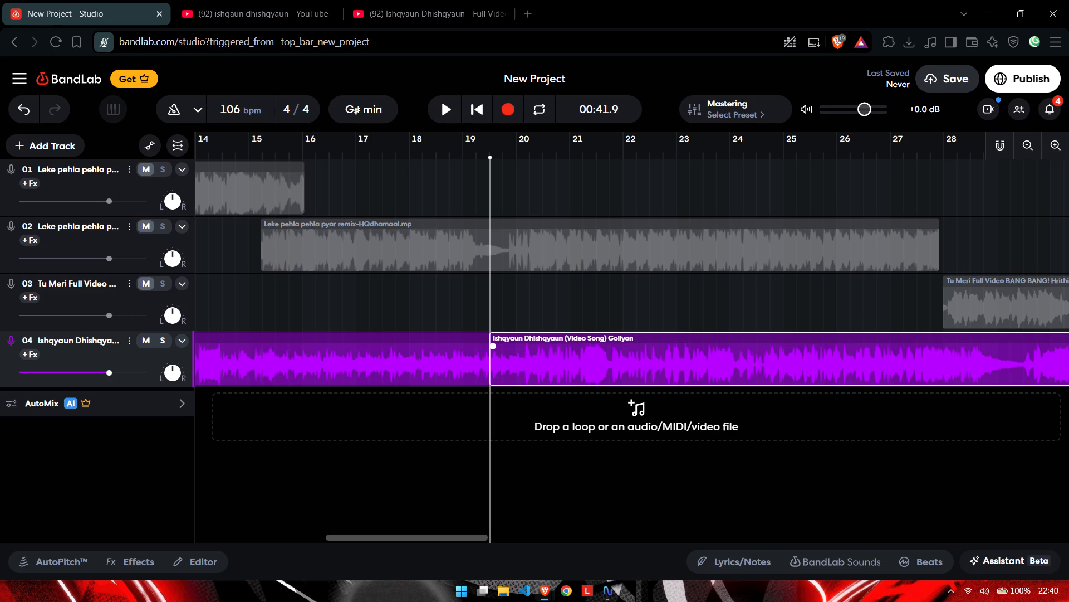
Listen to the Ishqyaun Dhishqyaun section after the split at several points up to about 00:58, and return the playhead to 00:41.9.
left_click_drag(671, 157, 857, 157)
key("space")
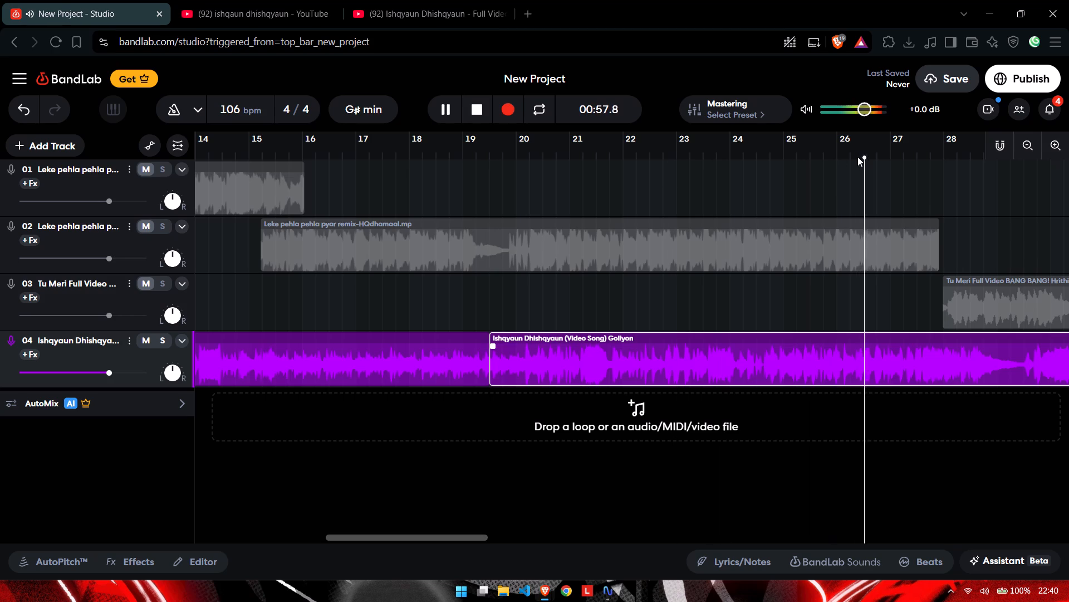
left_click_drag(857, 157, 613, 160)
left_click_drag(619, 162, 695, 158)
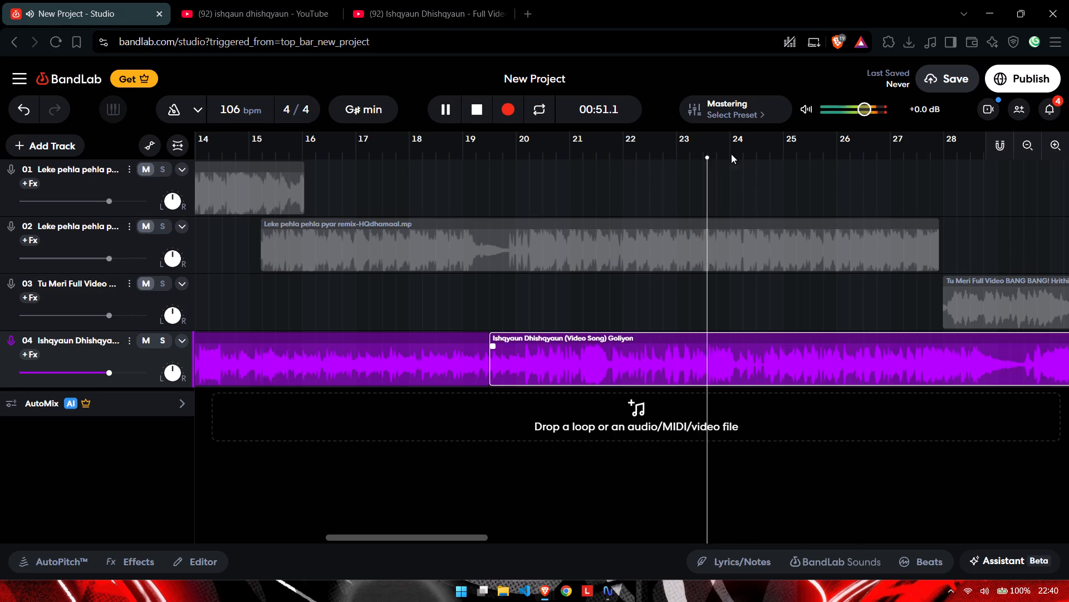
left_click(732, 154)
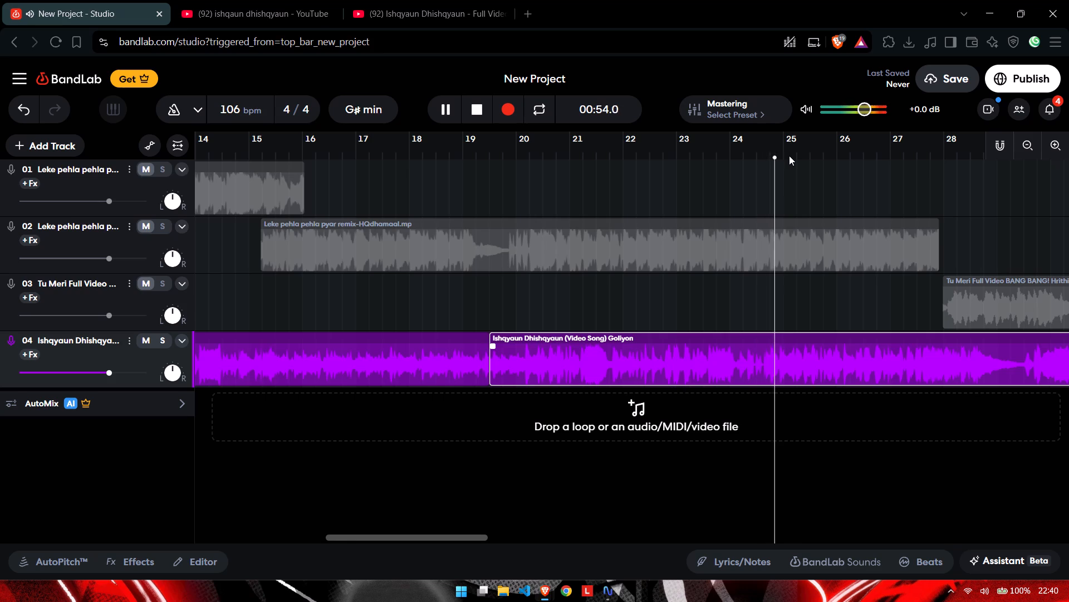
scroll(789, 156, "up", 1, "ctrl")
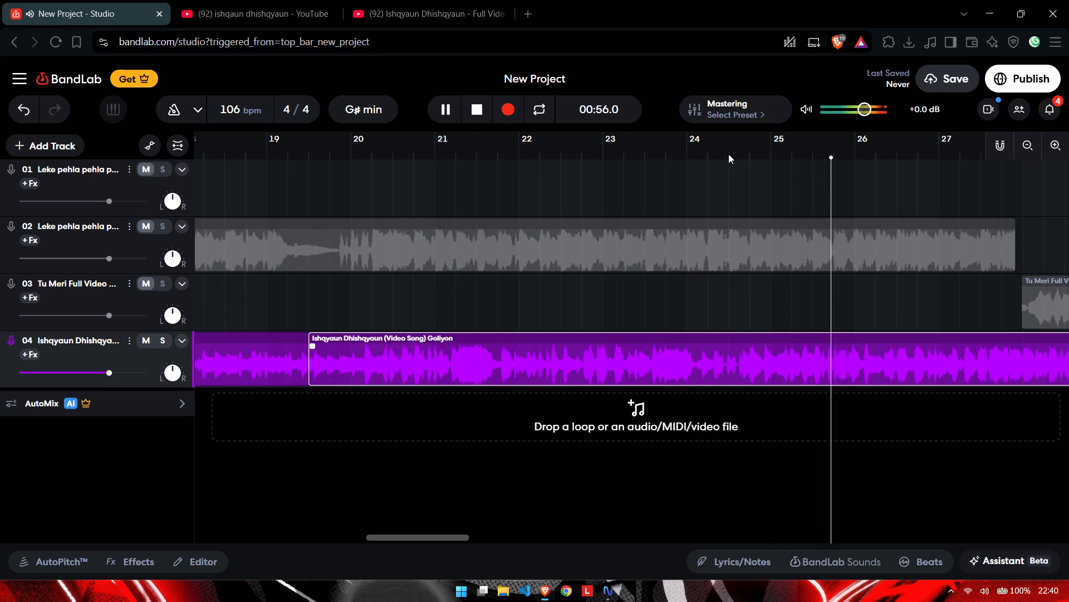
left_click(635, 156)
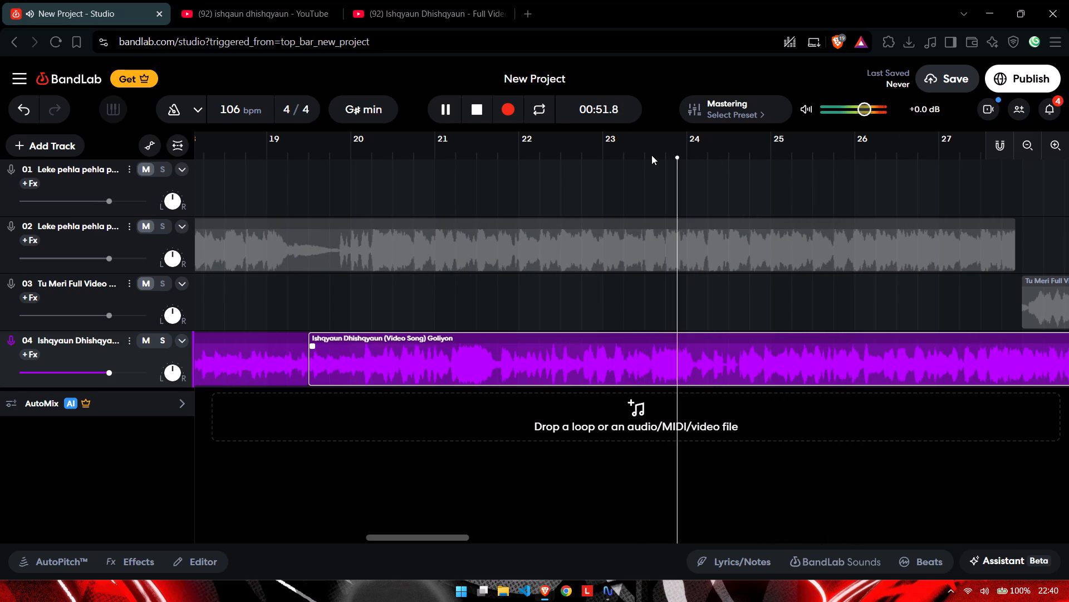
key("space")
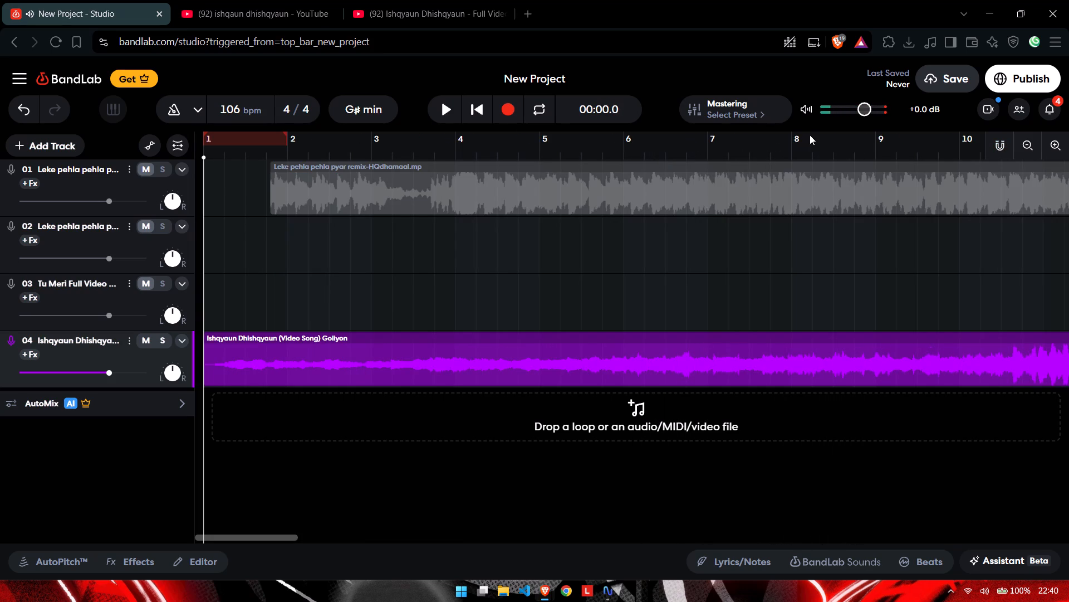
left_click_drag(818, 147, 1068, 154)
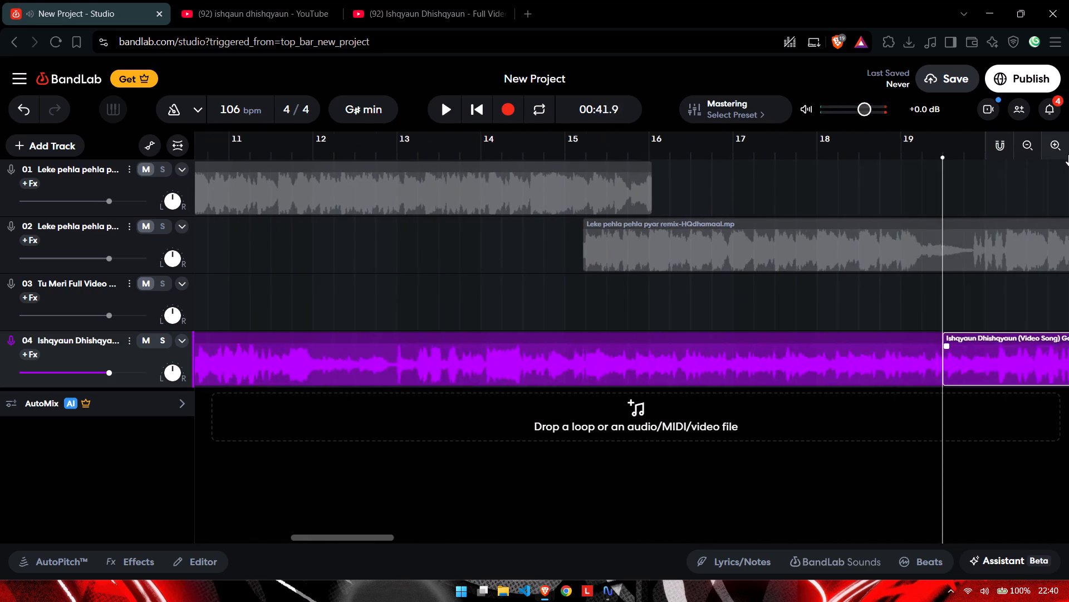
Split the Ishqyaun Dhishqyaun clip on track 4 at 00:52.3, finding the exact point by ear.
left_click_drag(1068, 154, 723, 154)
key("space")
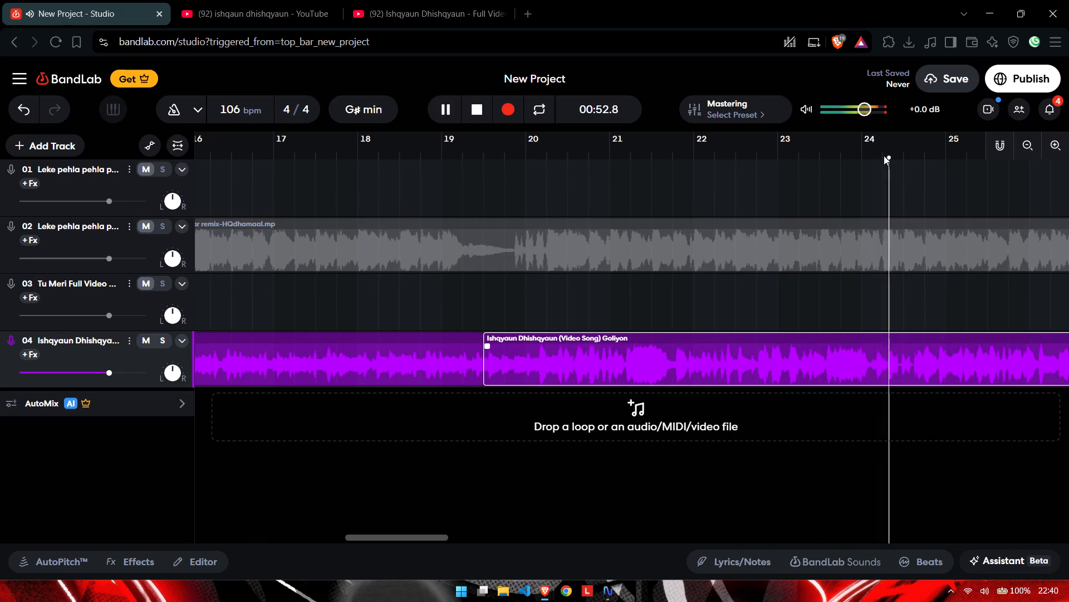
key("space")
left_click_drag(884, 156, 870, 149)
left_click(698, 363)
key("s")
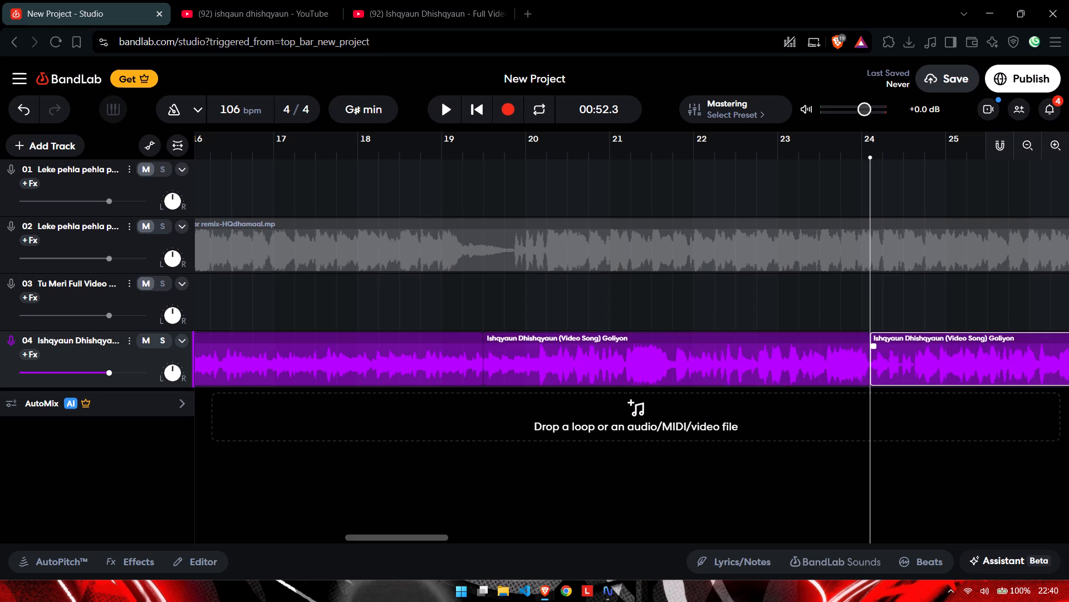
Move the Ishqyaun Dhishqyaun section between the two cuts, ending at about bar 24, from track 4 up to track 3.
double_click(698, 363)
left_click_drag(629, 368, 631, 318)
Move the remaining Ishqyaun Dhishqyaun section on track 4 earlier to meet the first section at about 19.3, and play across the join.
left_click_drag(924, 343, 576, 344)
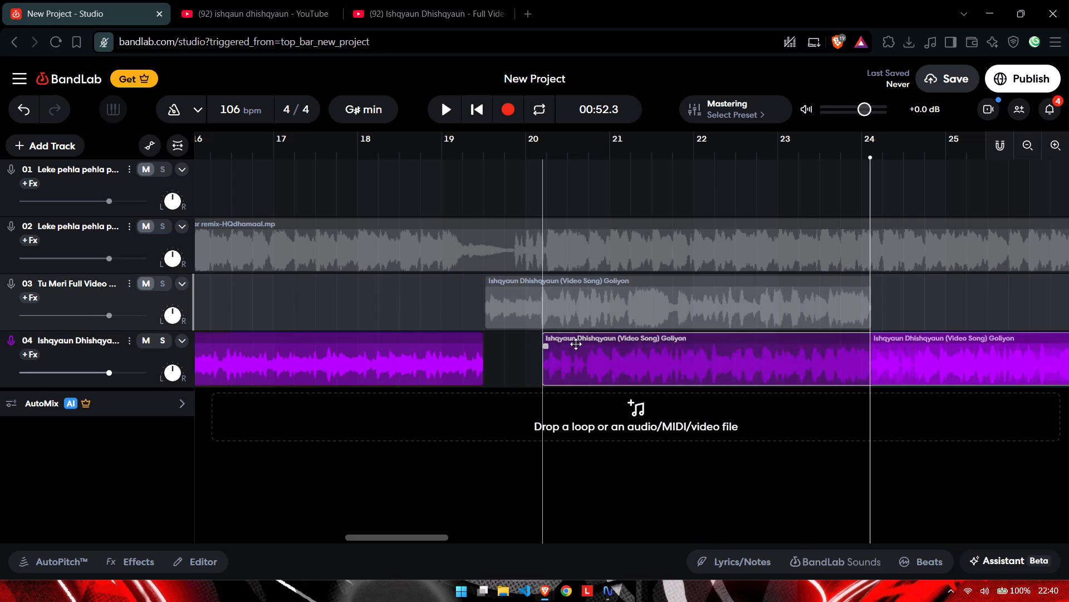
left_click_drag(576, 344, 539, 340)
scroll(530, 362, "up", 2, "ctrl")
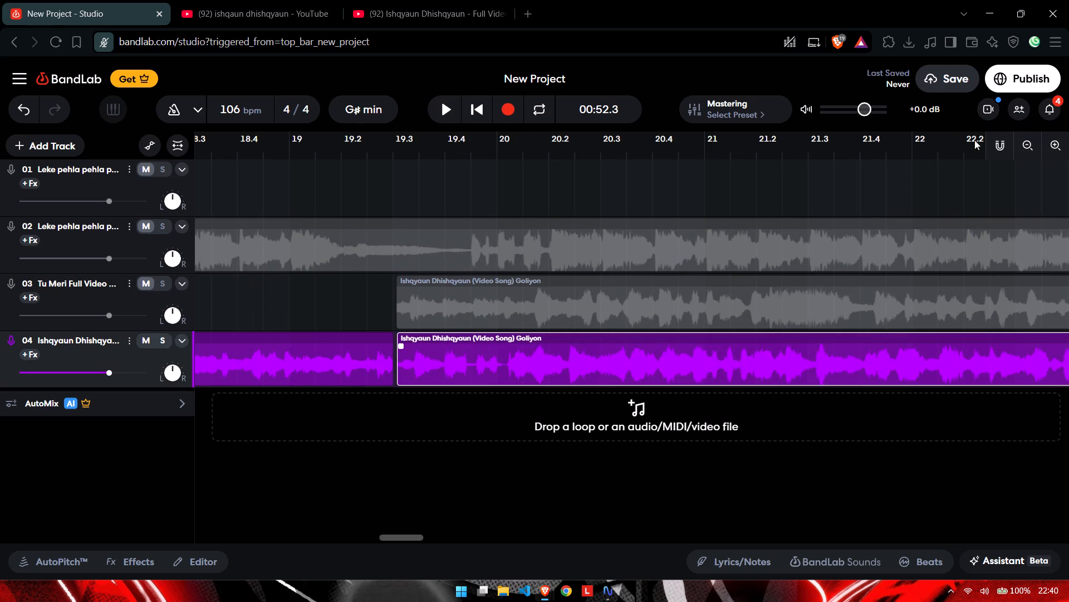
left_click(1006, 143)
left_click_drag(619, 366, 607, 366)
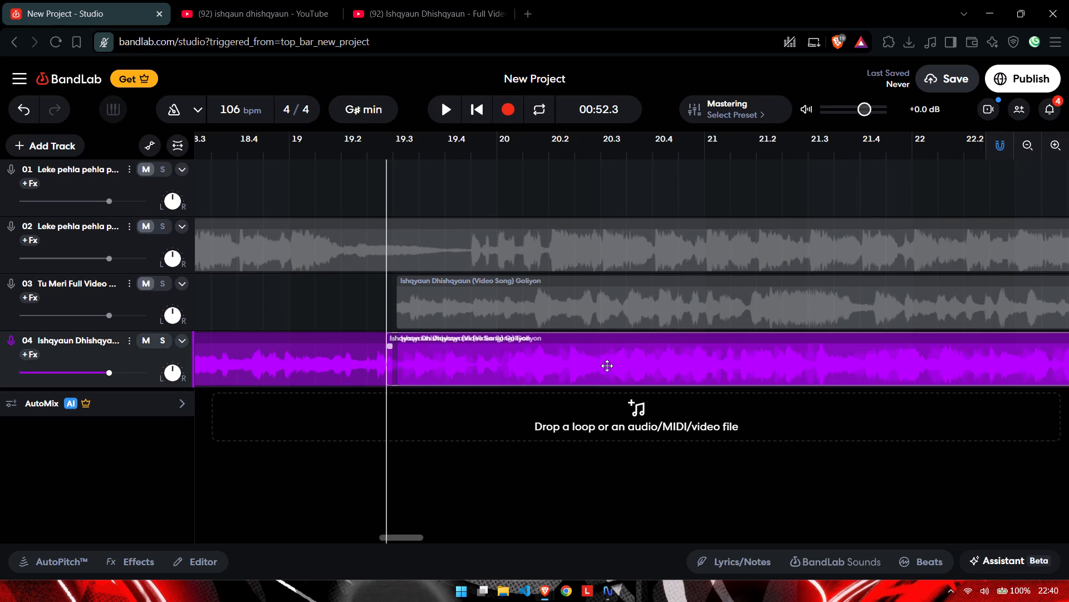
left_click_drag(607, 366, 611, 366)
left_click(236, 151)
key("space")
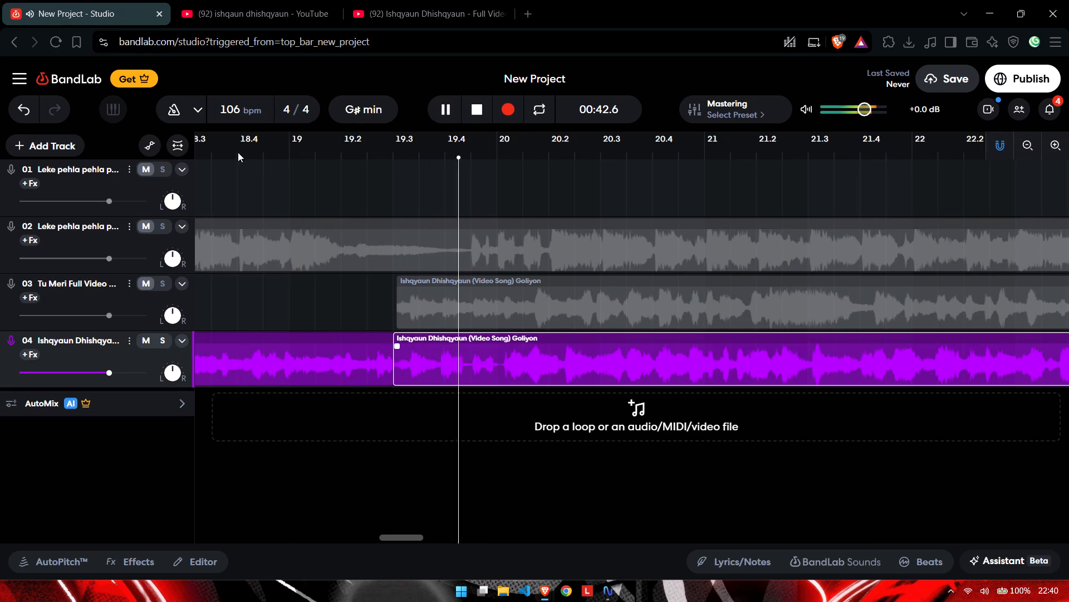
key("space")
Trim about half a beat off the start of track 4's second section, close the gap at 19.3, and replay the join.
left_click(473, 342)
left_click(408, 365)
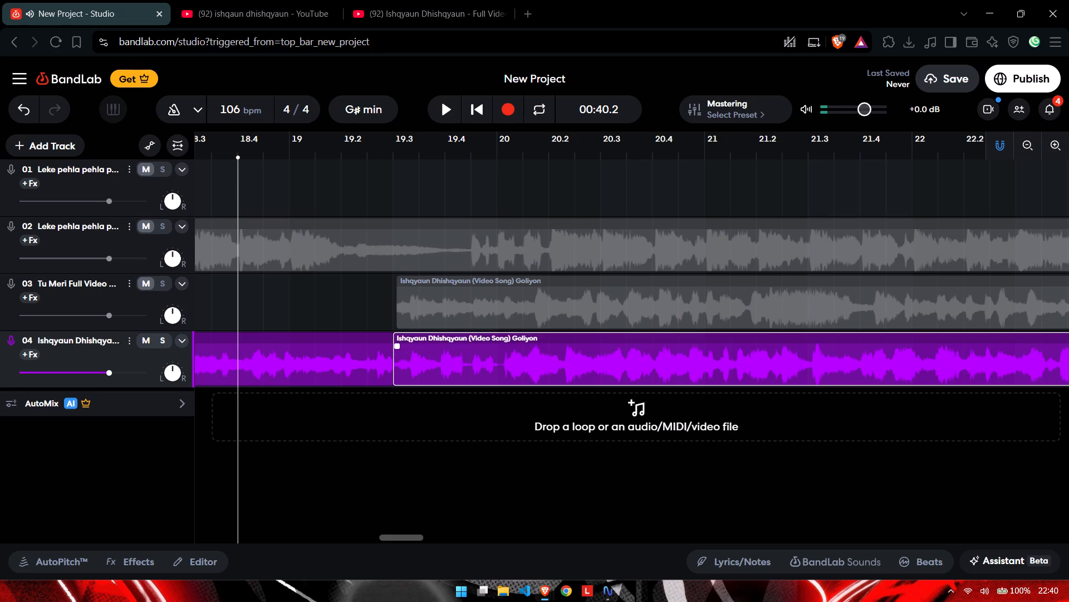
left_click_drag(392, 364, 398, 361)
left_click(486, 368)
left_click_drag(394, 367, 423, 367)
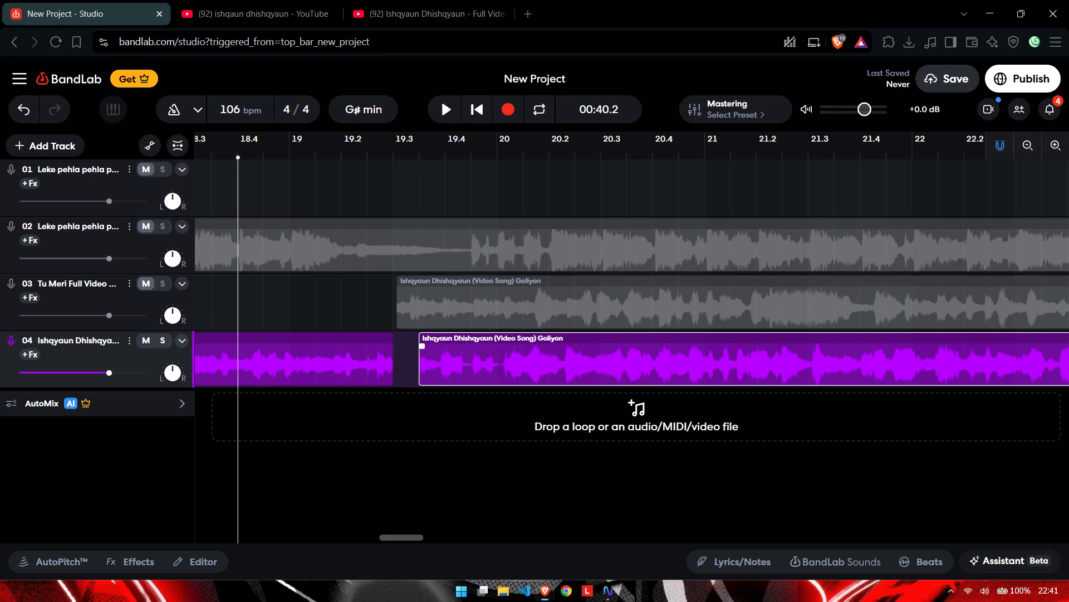
key("space")
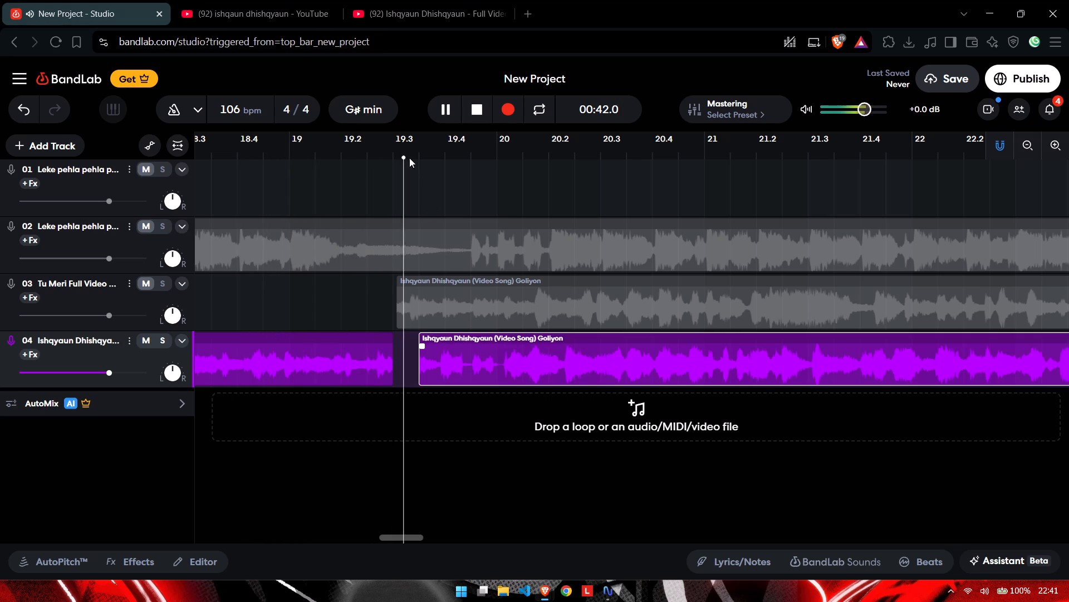
key("space")
left_click_drag(451, 371, 443, 372)
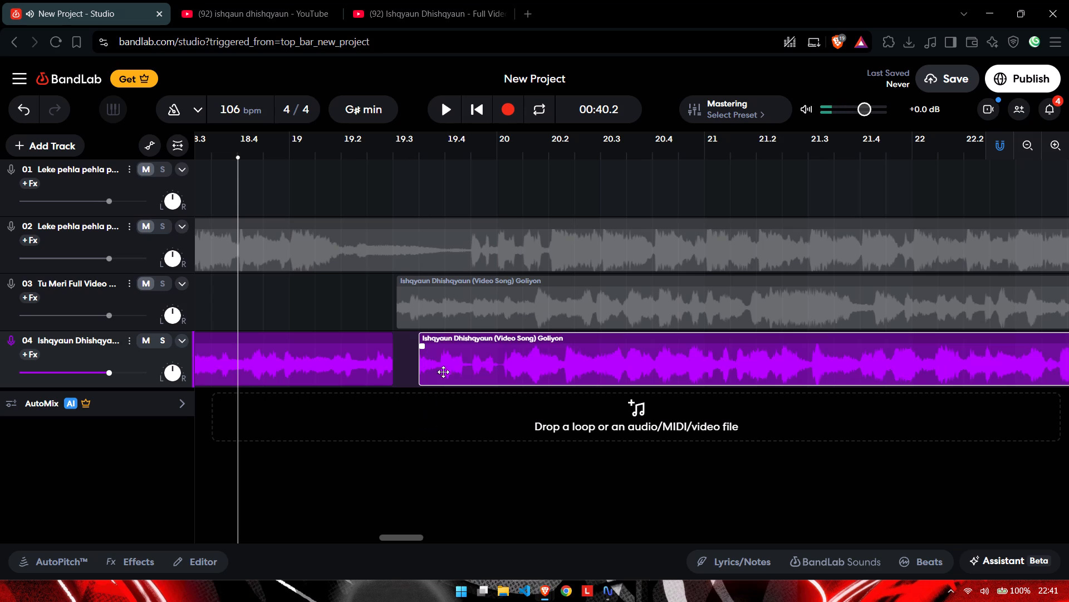
left_click_drag(443, 372, 426, 375)
key("space")
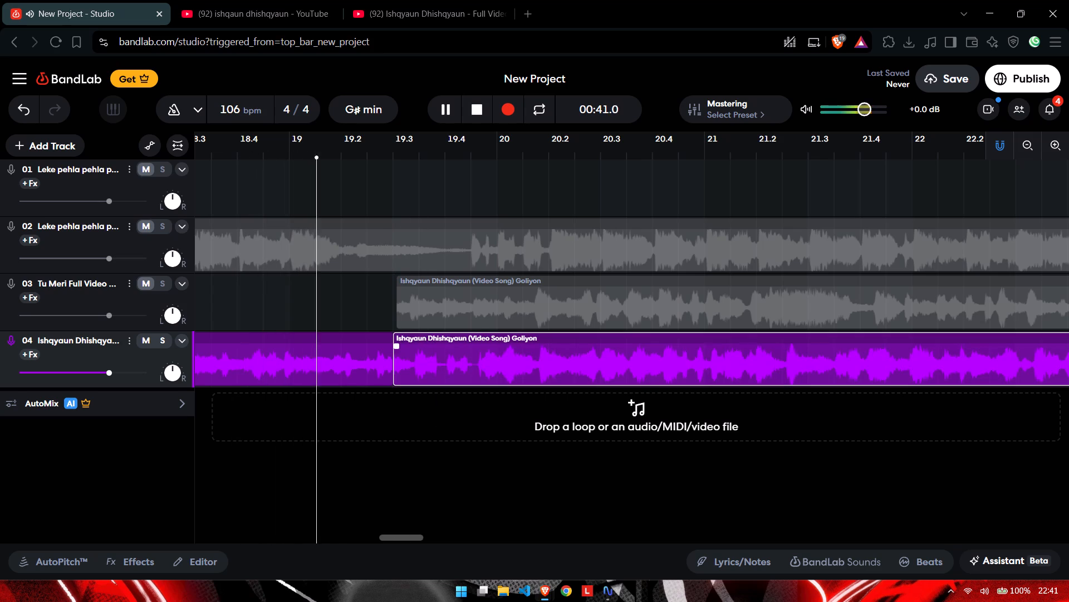
key("space")
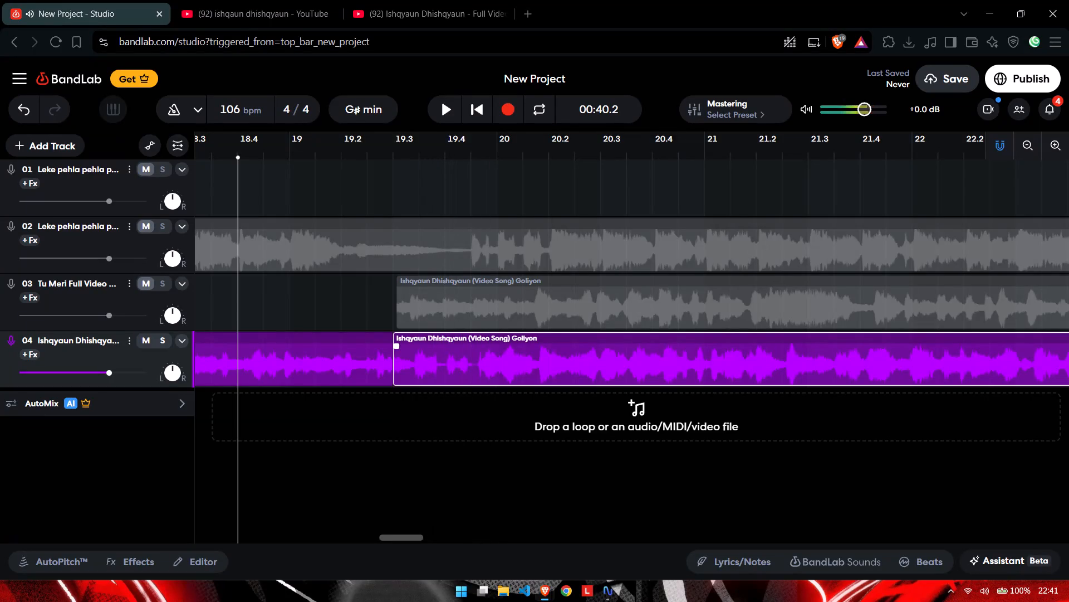
Trim another quarter beat or so off the second section's start, butt it against the first section, and play from 00:40.8.
scroll(467, 374, "up", 2, "ctrl")
left_click(384, 351)
left_click(287, 366)
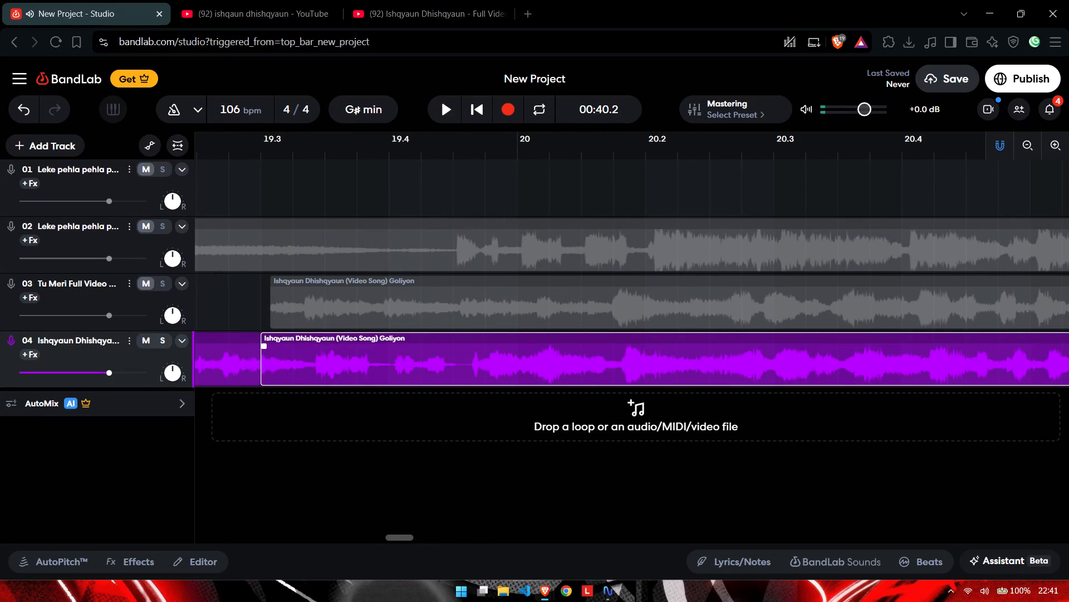
left_click_drag(262, 366, 306, 363)
left_click_drag(339, 371, 311, 371)
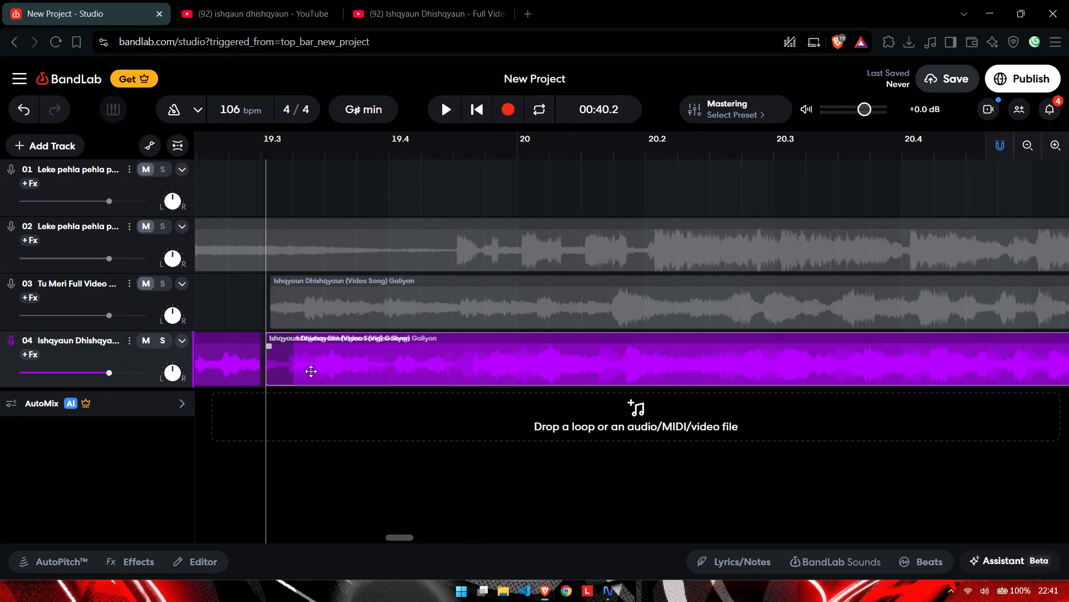
left_click_drag(311, 371, 305, 371)
left_click_drag(208, 152, 141, 162)
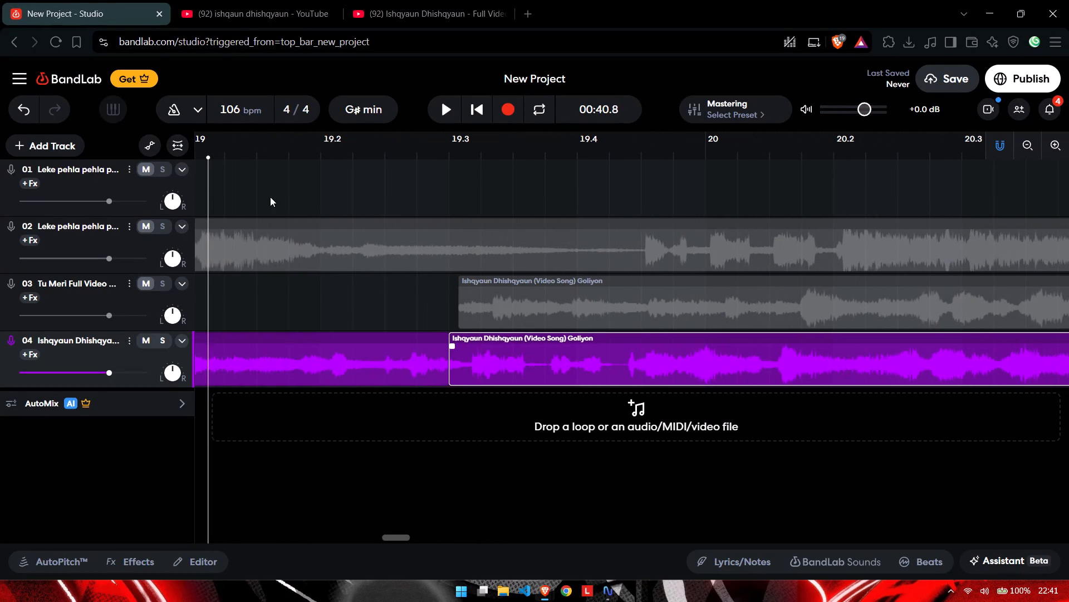
key("space")
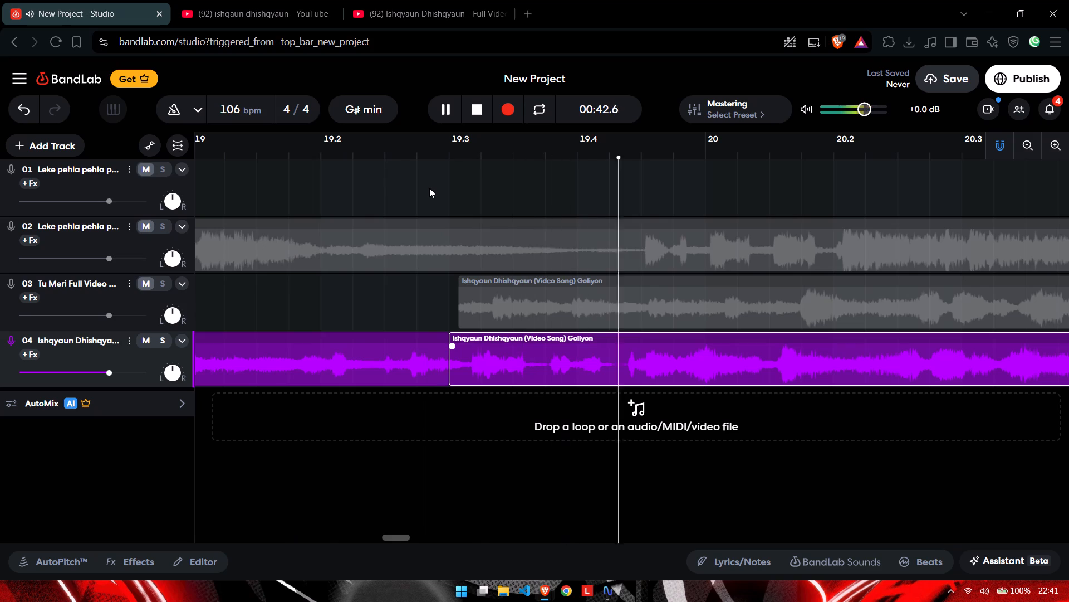
key("space")
Trim a sliver off the end of track 4's first section at 19.3 and shift the second section earlier to meet it.
scroll(512, 371, "up", 2, "ctrl")
left_click(414, 363)
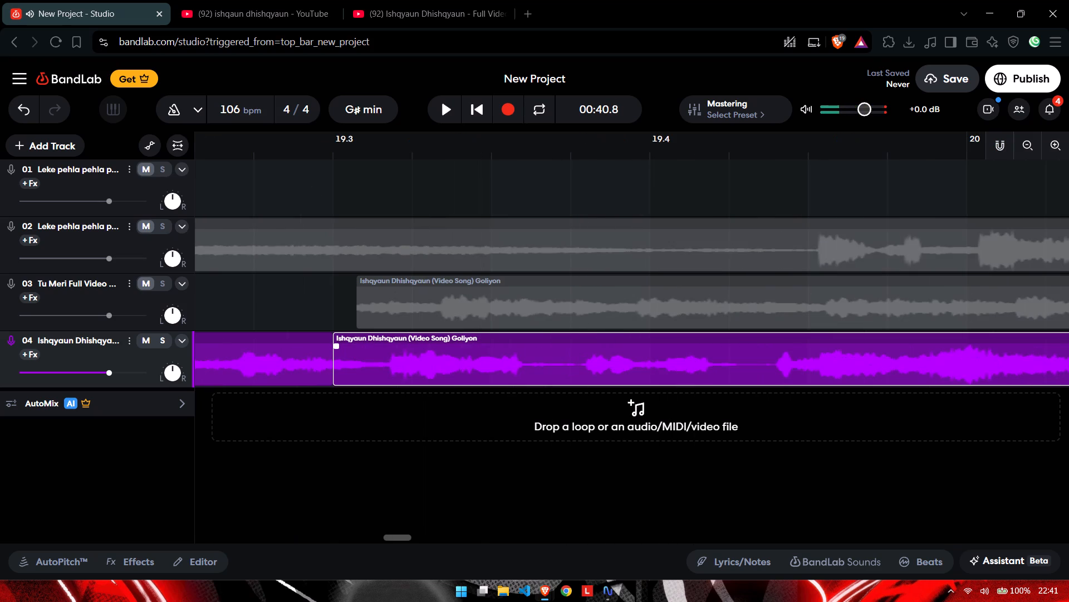
left_click(336, 373)
left_click_drag(334, 371, 340, 371)
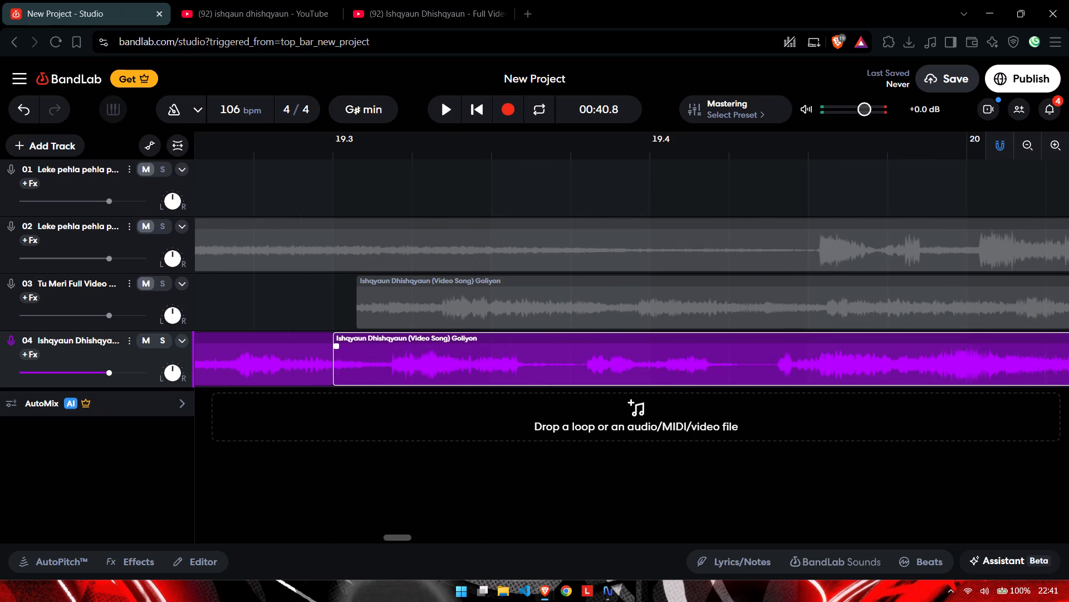
left_click_drag(340, 371, 369, 377)
left_click(989, 142)
left_click(437, 340)
left_click(330, 372)
left_click(301, 368)
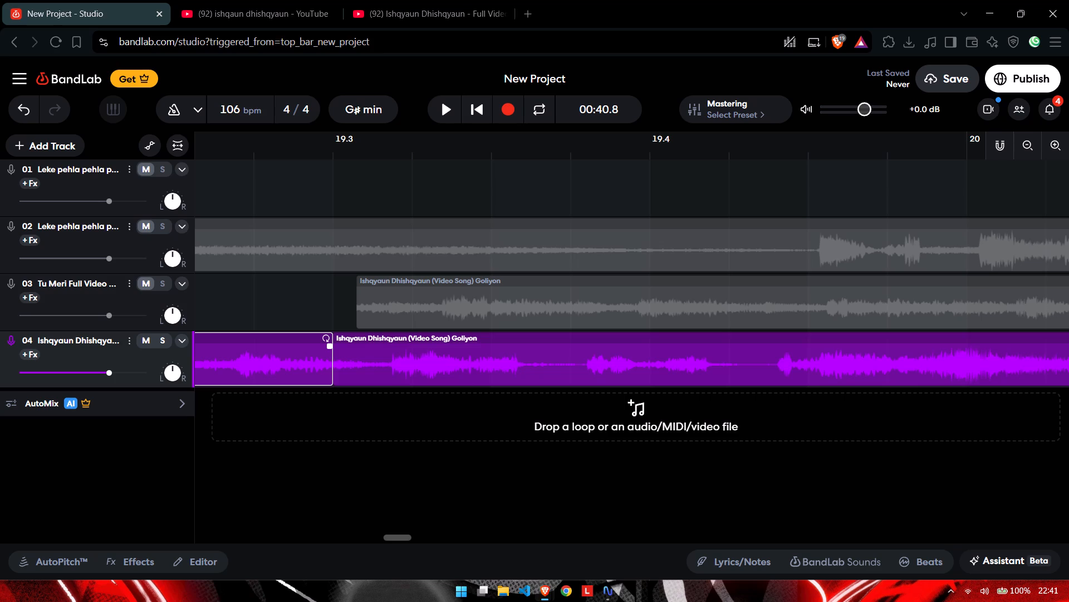
left_click(332, 369)
left_click(339, 370)
left_click(344, 372)
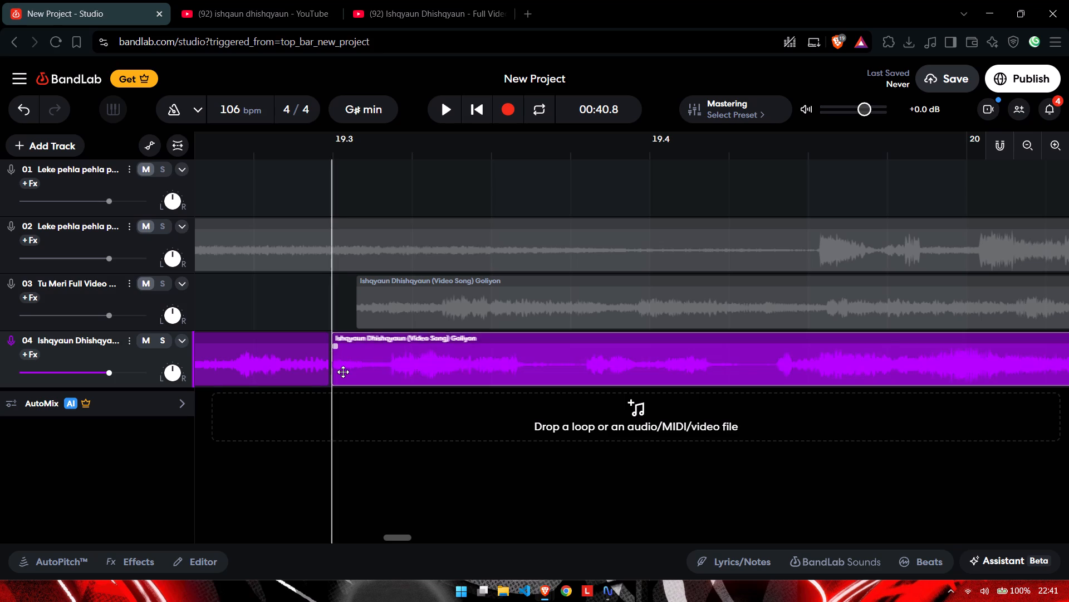
left_click(997, 135)
left_click_drag(810, 353, 805, 353)
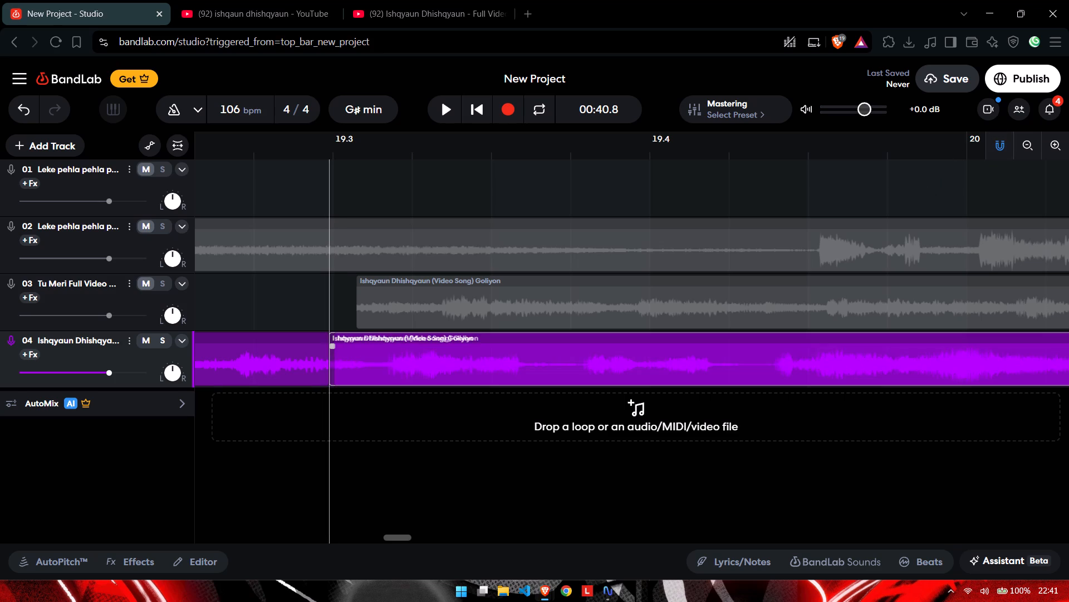
Listen across the join on track 4 and on through the second Ishqyaun Dhishqyaun section to about 01:03.
left_click(231, 158)
key("space")
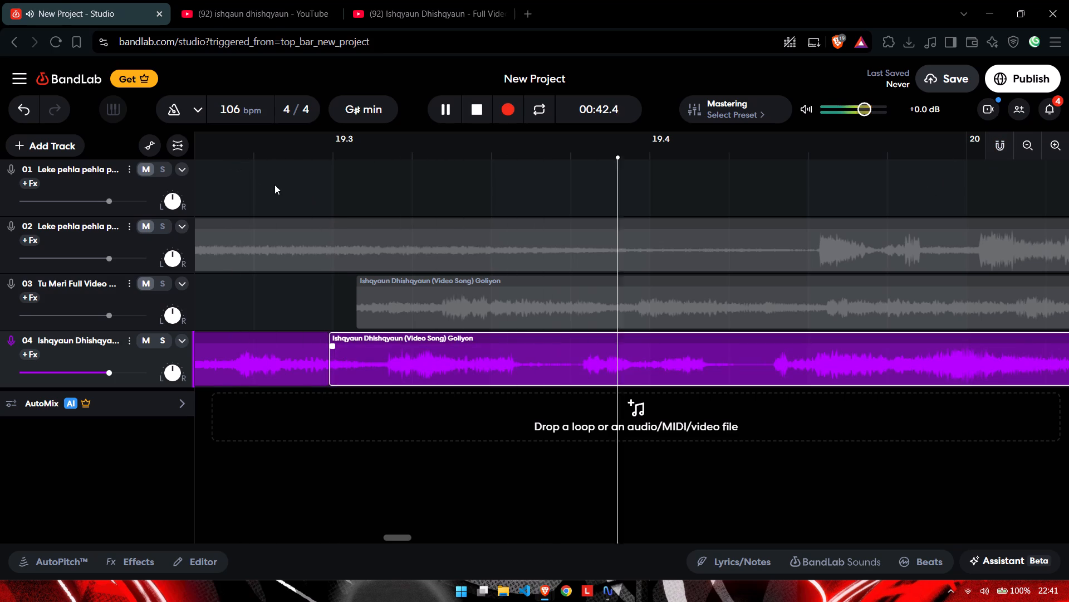
scroll(278, 186, "down", 5, "ctrl")
left_click(216, 153)
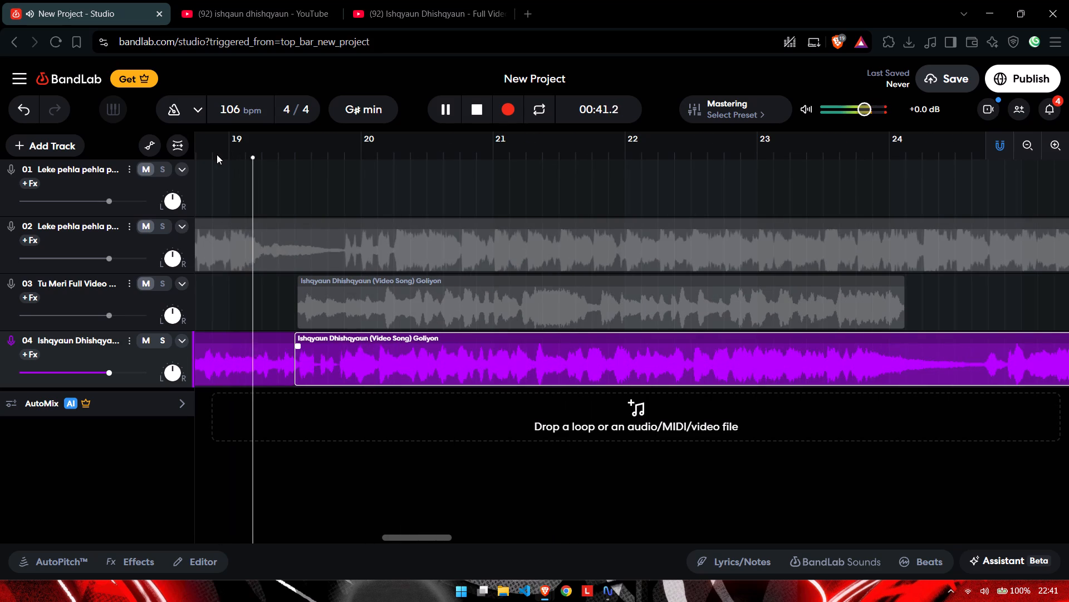
scroll(300, 211, "down", 2, "ctrl")
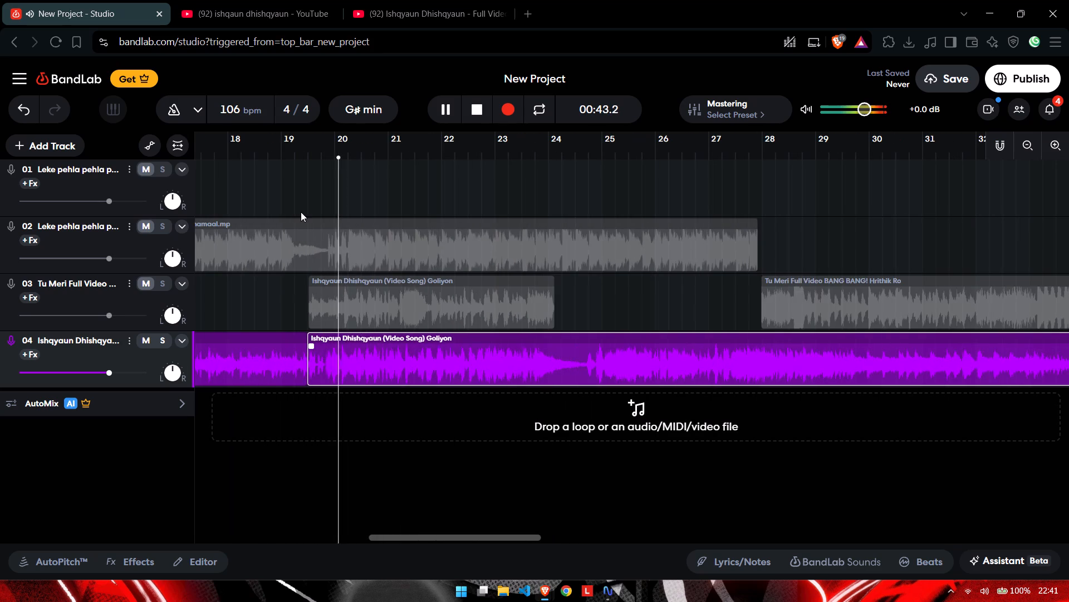
left_click(225, 163)
left_click(225, 157)
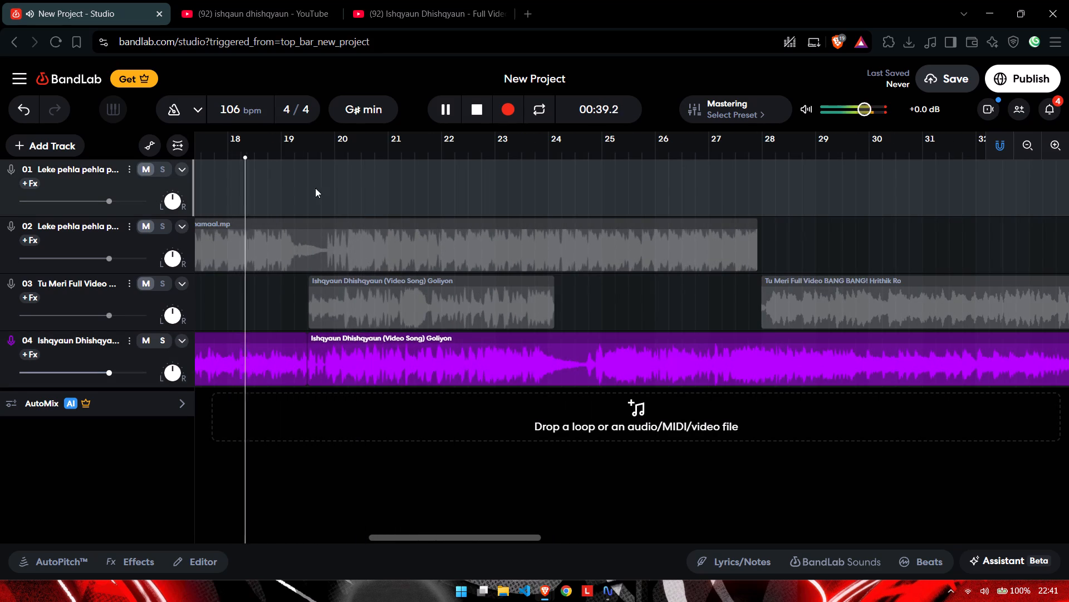
scroll(380, 251, "up", 4, "ctrl")
scroll(380, 251, "down", 5, "ctrl")
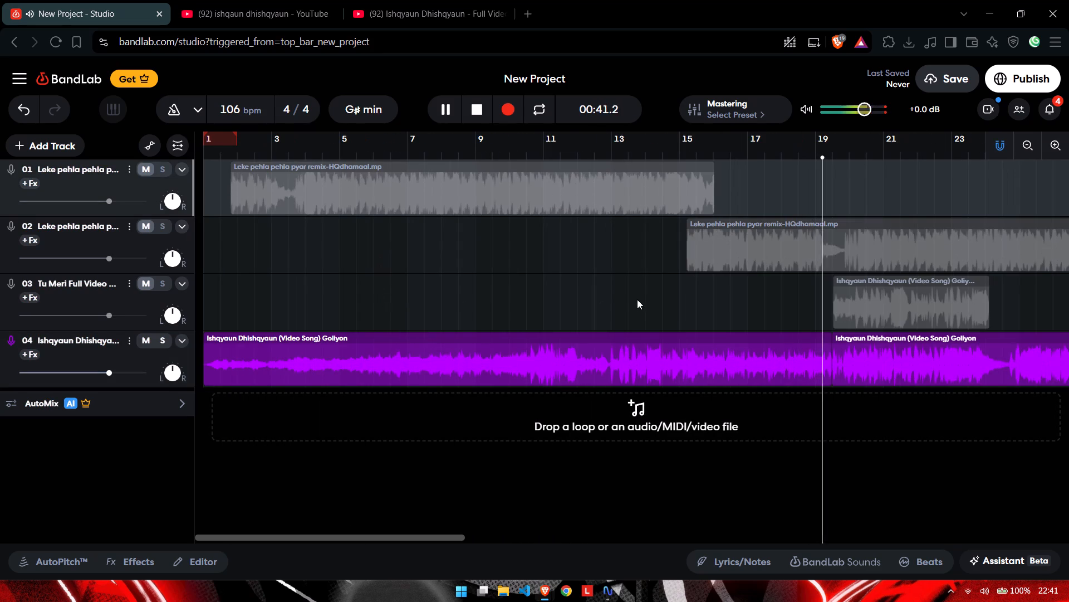
scroll(918, 343, "up", 1, "ctrl")
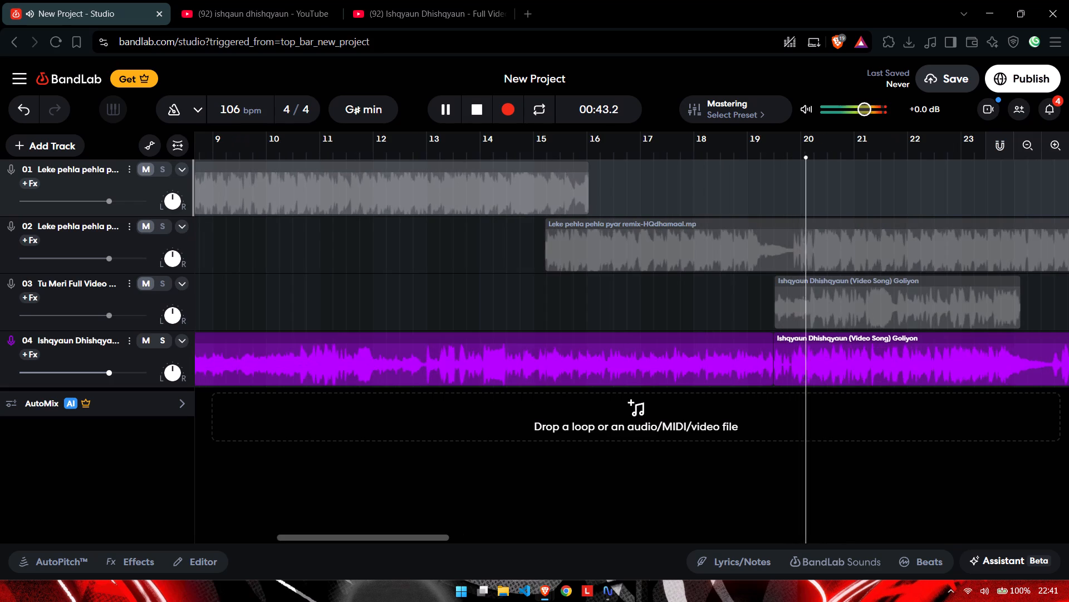
scroll(918, 343, "down", 4, "ctrl")
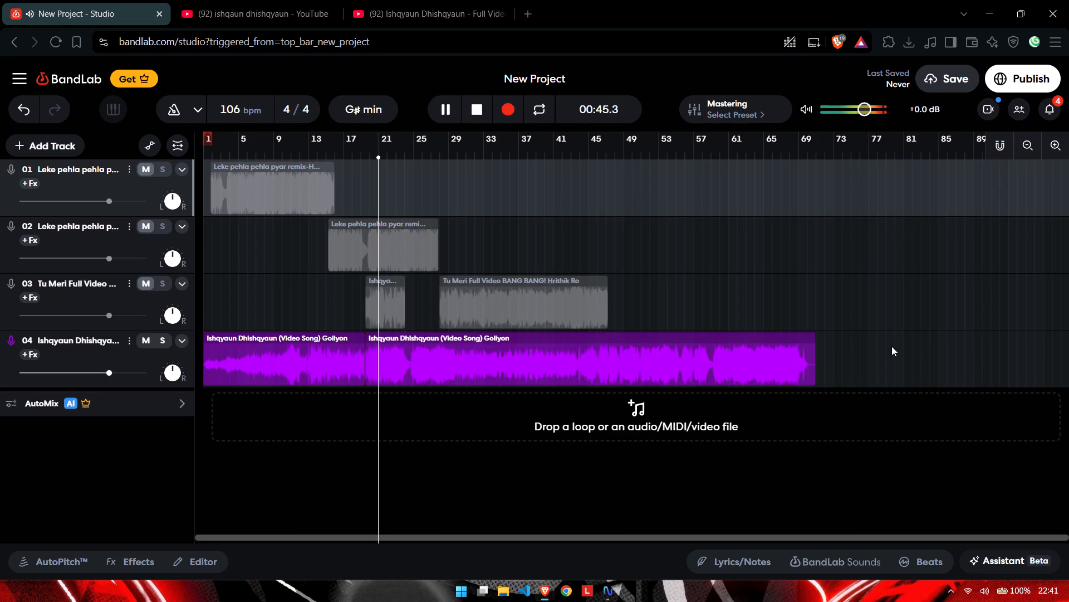
scroll(690, 334, "up", 1, "ctrl")
scroll(690, 334, "down", 1, "ctrl")
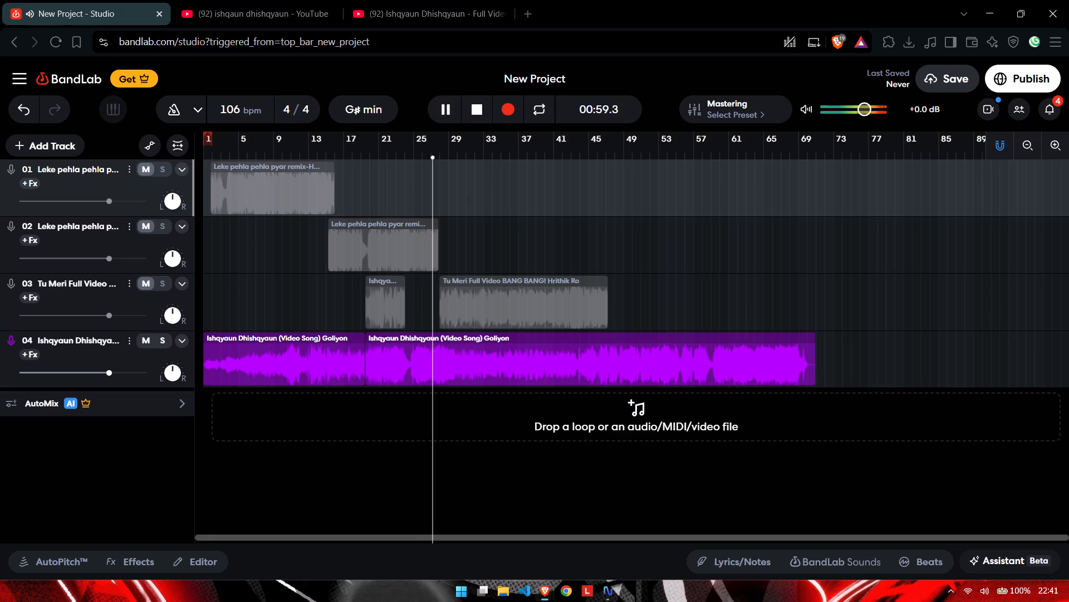
scroll(667, 303, "up", 1, "ctrl")
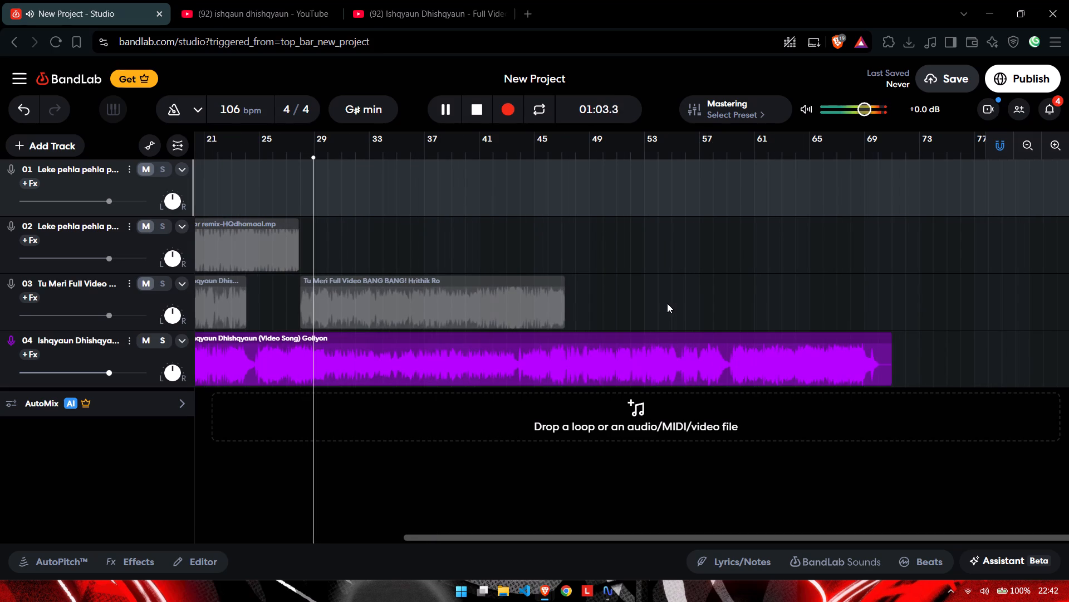
scroll(554, 276, "up", 1, "ctrl")
key("space")
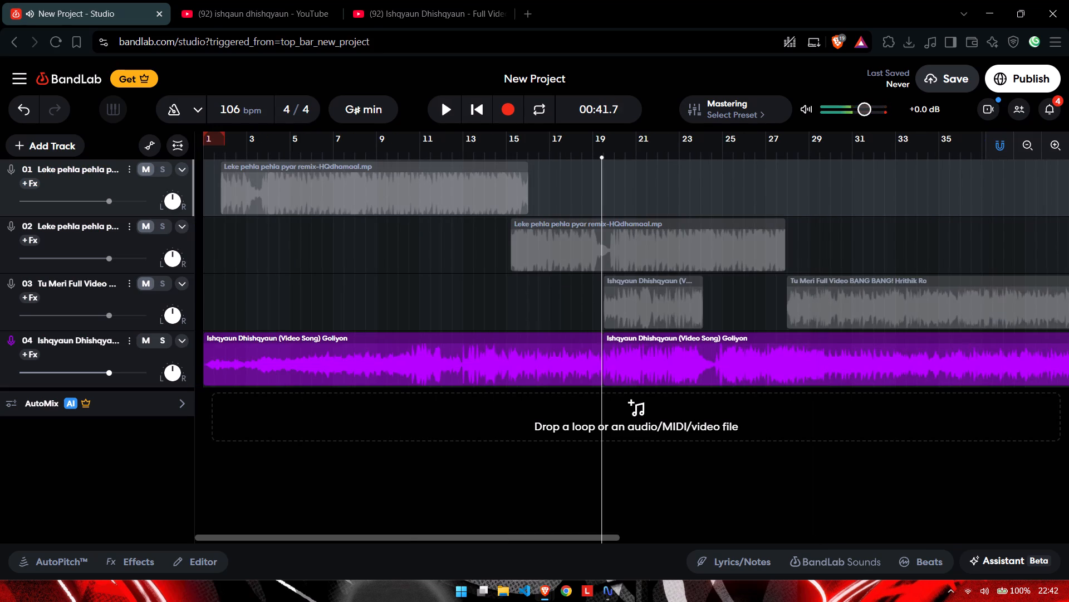
Locate the end point by ear, split track 4's second Ishqyaun Dhishqyaun section at 01:05.2, and delete everything after the cut.
left_click(806, 153)
left_click(813, 157)
key("space")
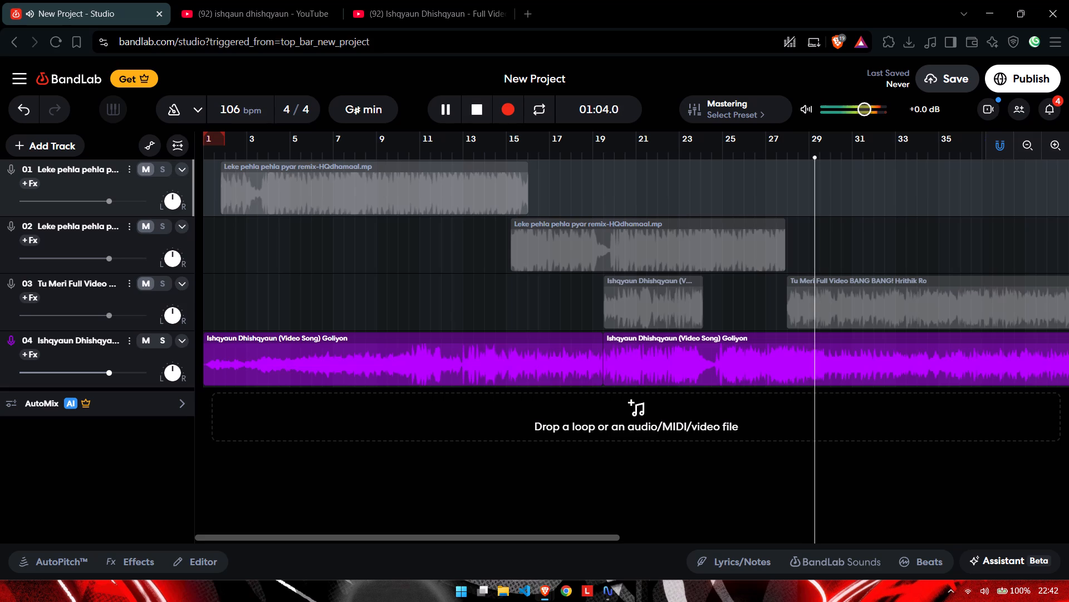
scroll(818, 167, "up", 1, "ctrl")
key("space")
left_click_drag(818, 167, 837, 171)
left_click(818, 159)
key("space")
key("space")
left_click(818, 159)
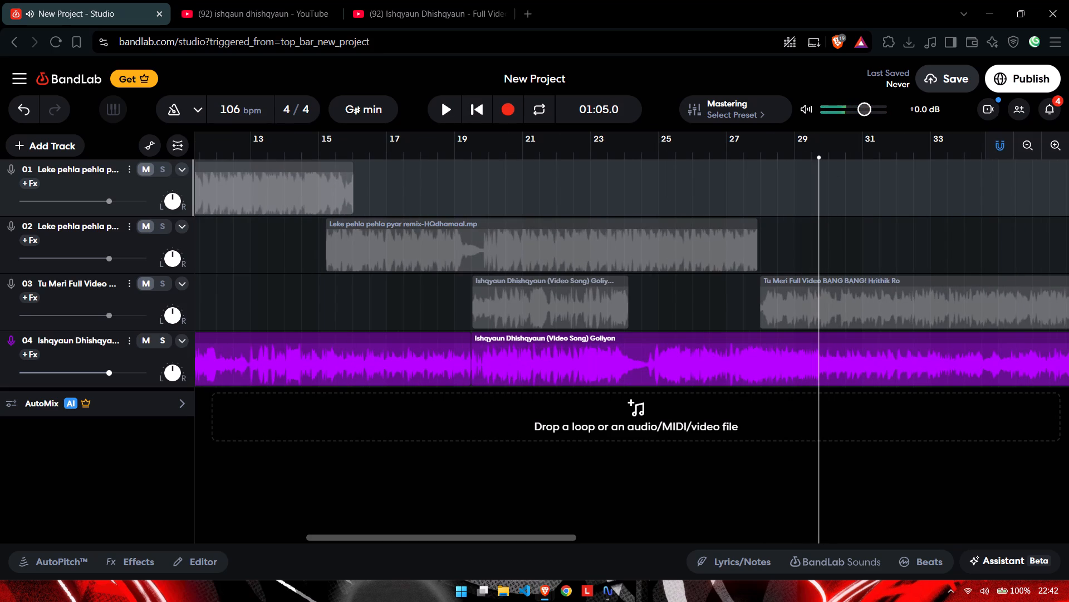
left_click(739, 337)
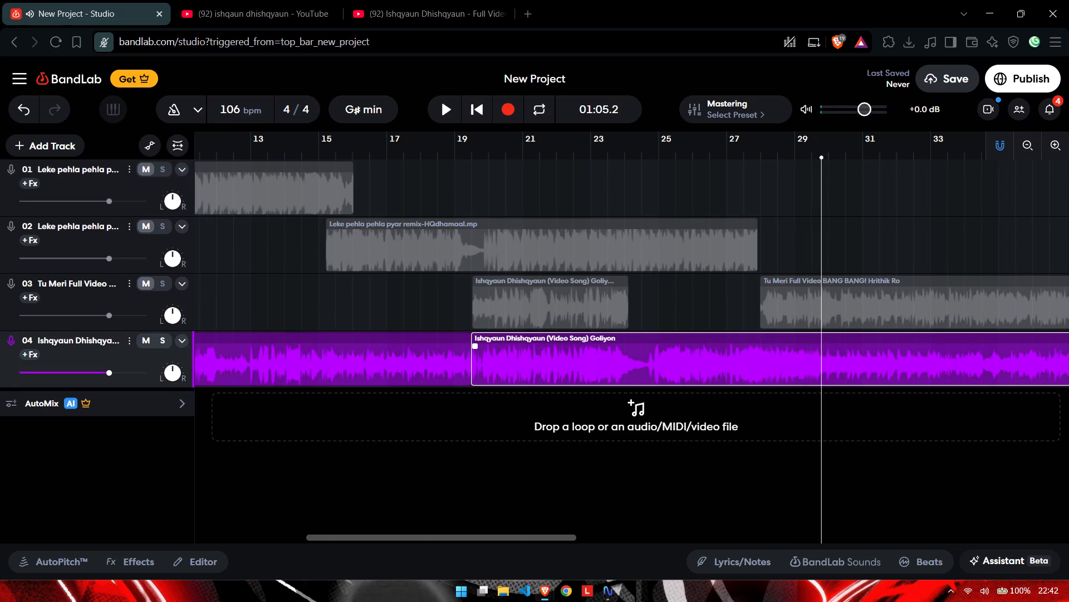
key("s")
left_click(856, 383)
key("Delete")
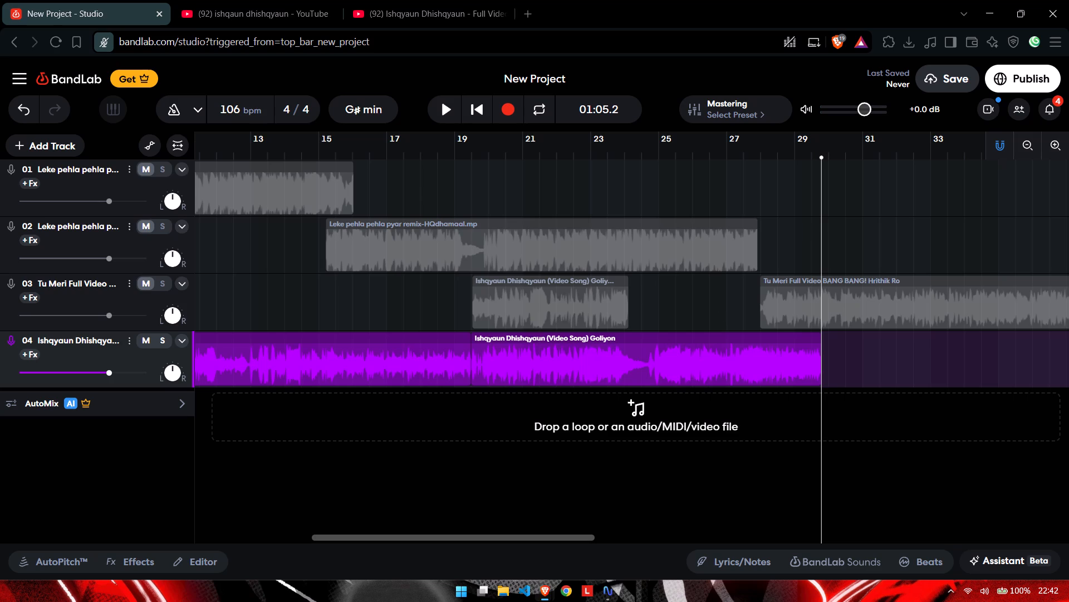
Delete the short Ishqyaun Dhishqyaun section from track 3.
left_click(570, 316)
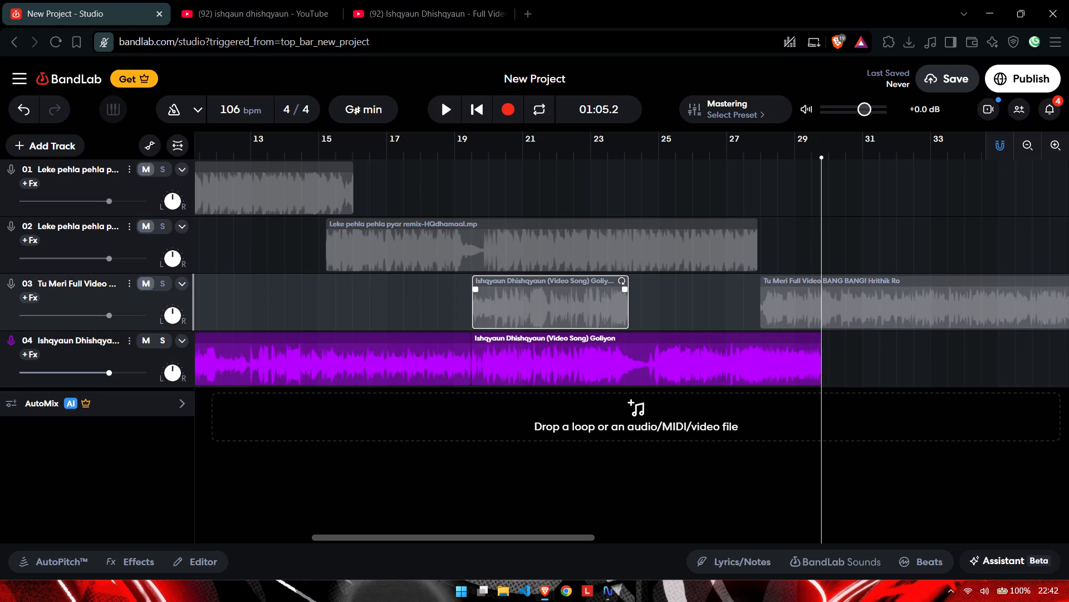
key("Delete")
Shift track 3's Tu Meri section to start where track 4's audio ends, at about 01:05.1, and unmute track 3.
left_click(821, 312)
left_click_drag(771, 303, 830, 303)
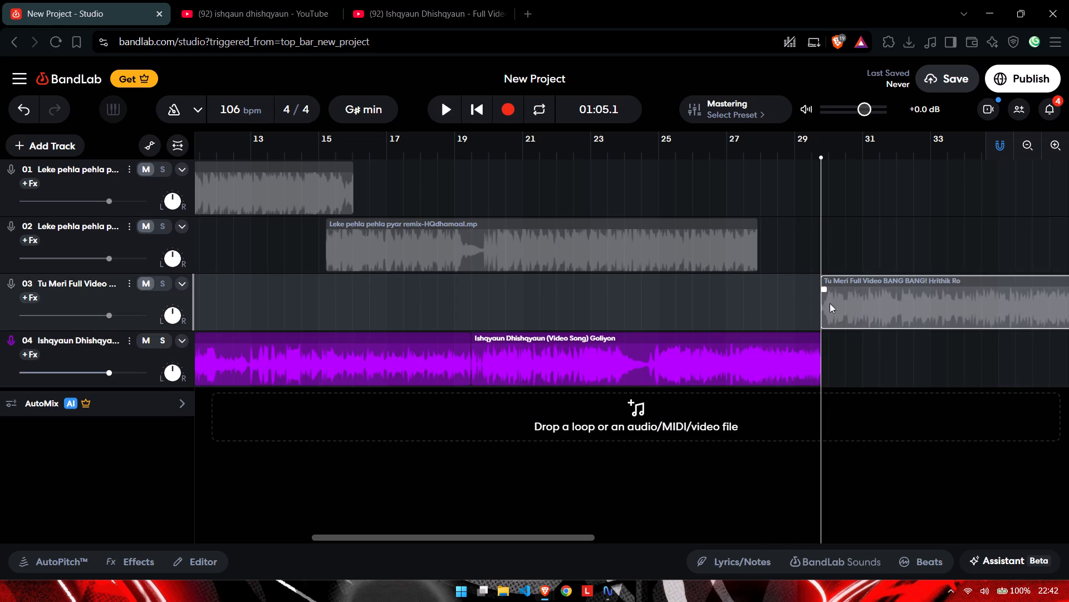
left_click(600, 240)
left_click(150, 284)
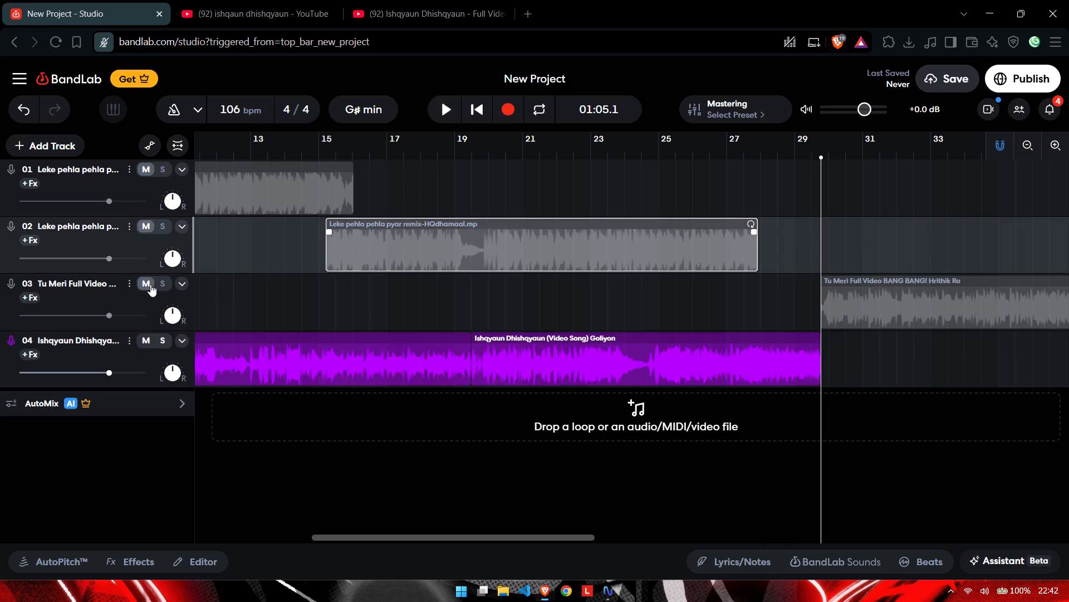
left_click_drag(893, 316, 891, 307)
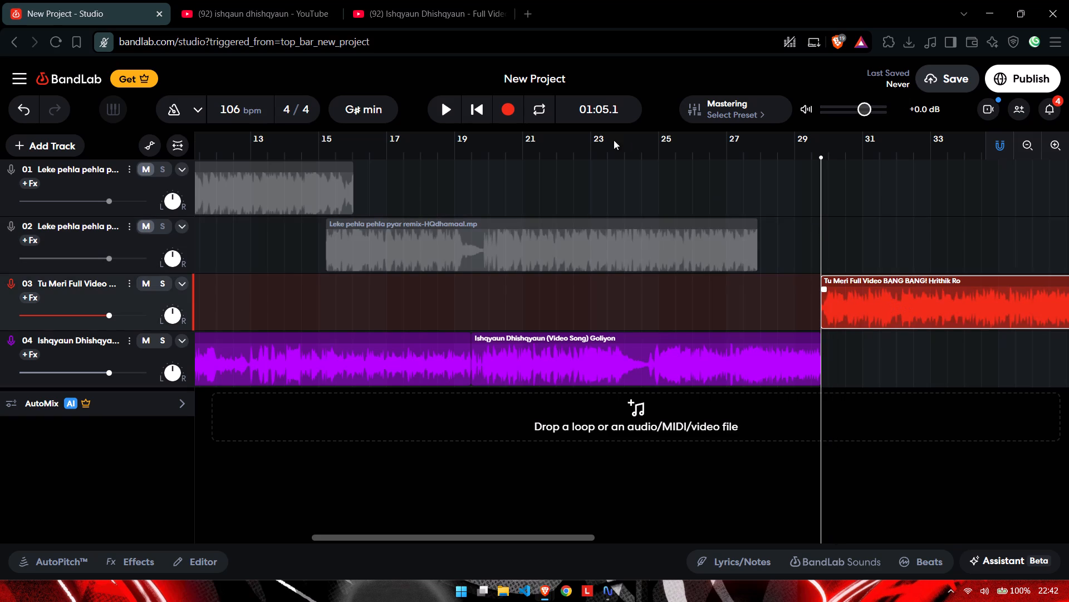
Play from about 00:43, skip ahead, and listen across the transition from Ishqyaun Dhishqyaun into Tu Meri.
left_click(490, 154)
key("space")
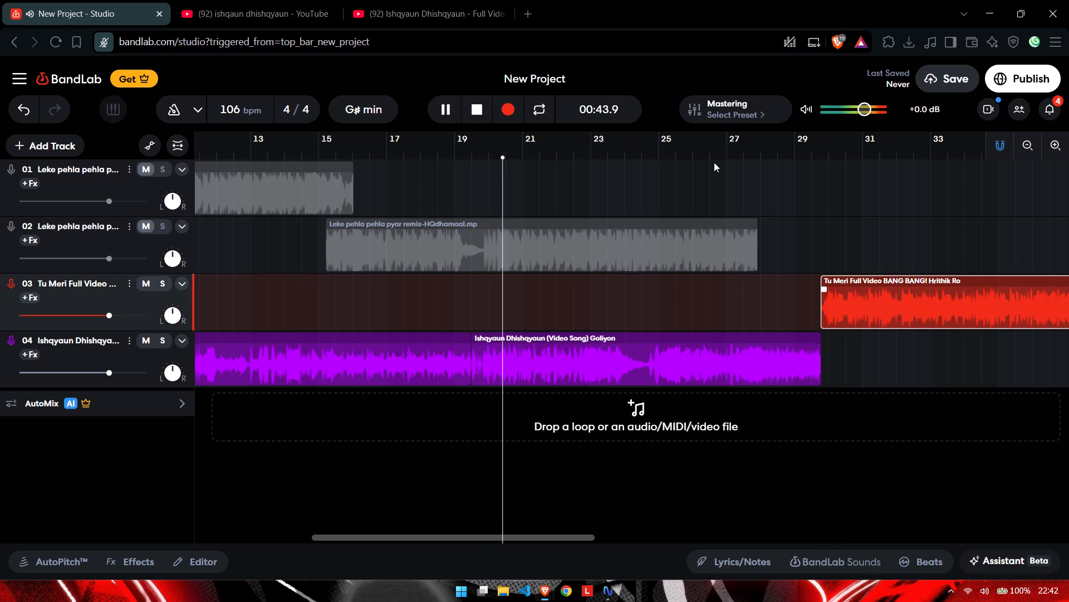
left_click(723, 154)
left_click(761, 154)
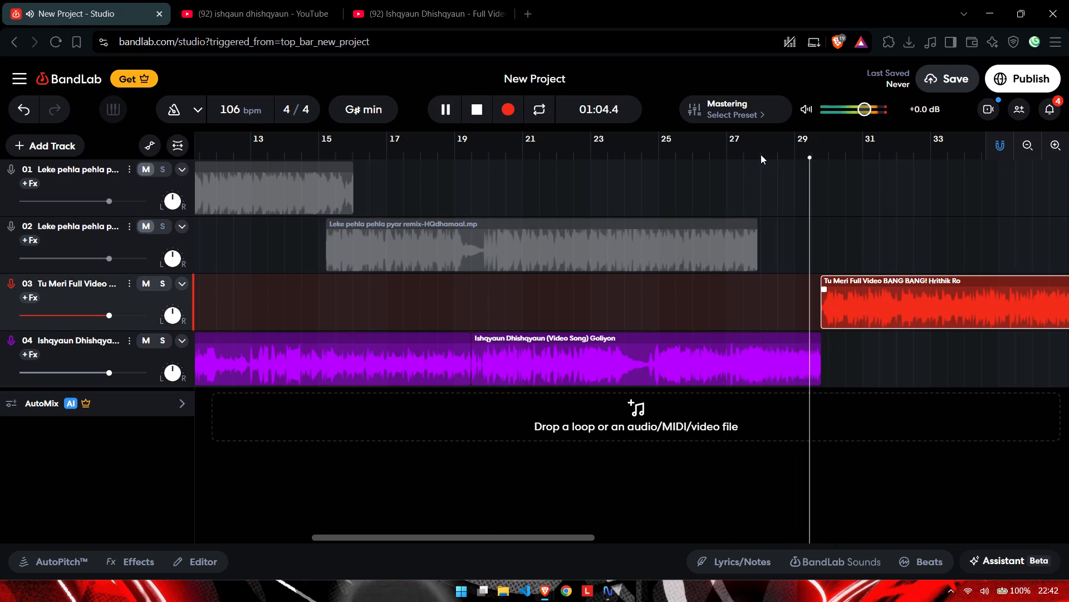
scroll(771, 159, "down", 2, "ctrl")
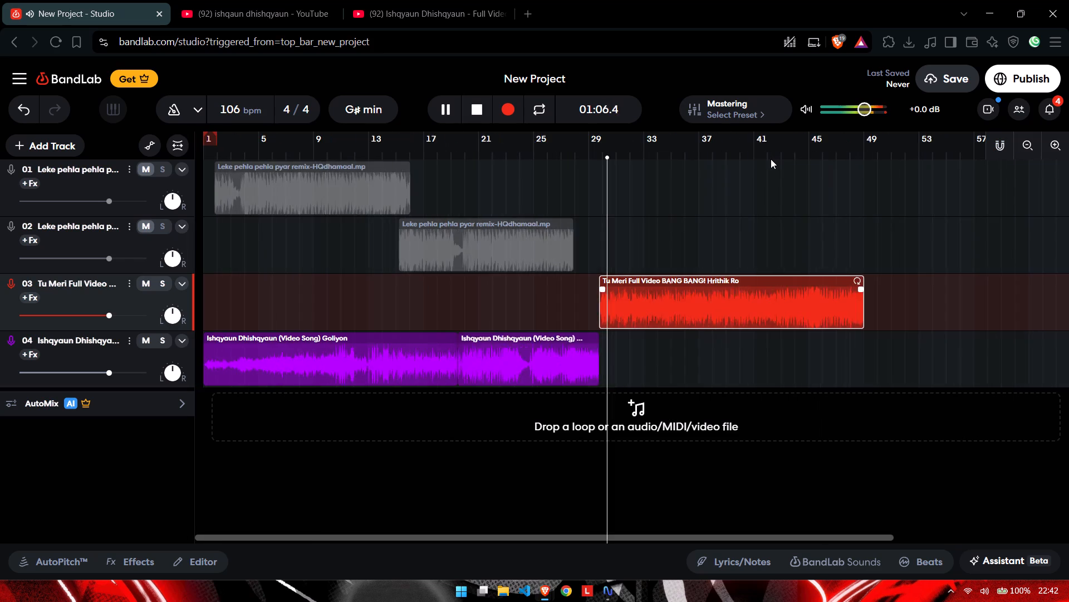
scroll(771, 159, "down", 1, "ctrl")
scroll(538, 300, "up", 1, "ctrl")
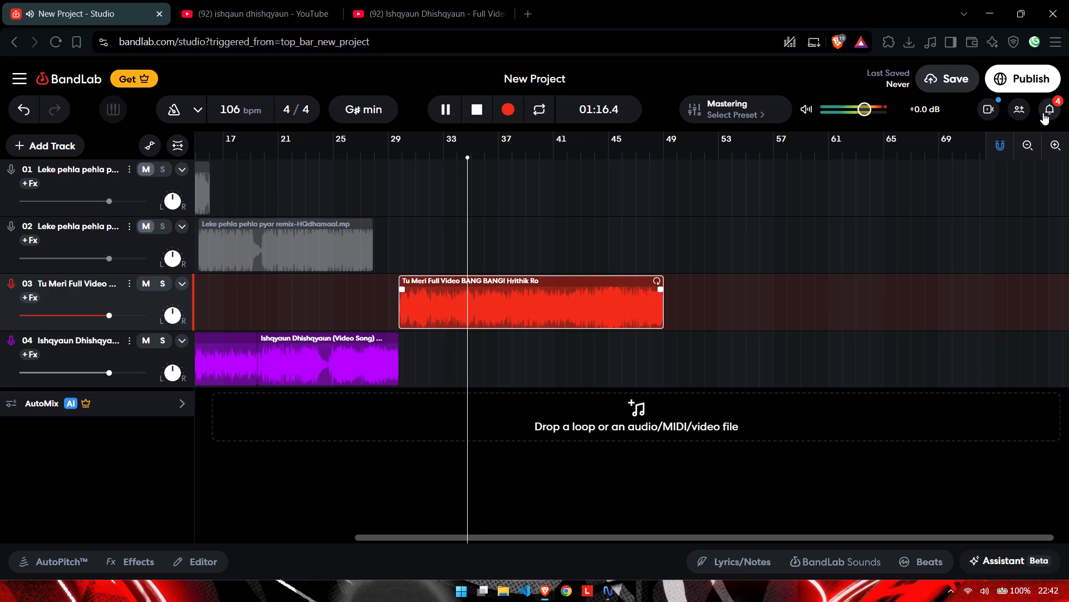
Switch to the YouTube results page and search for "ishqaun dhishqyaun dance".
left_click(215, 0)
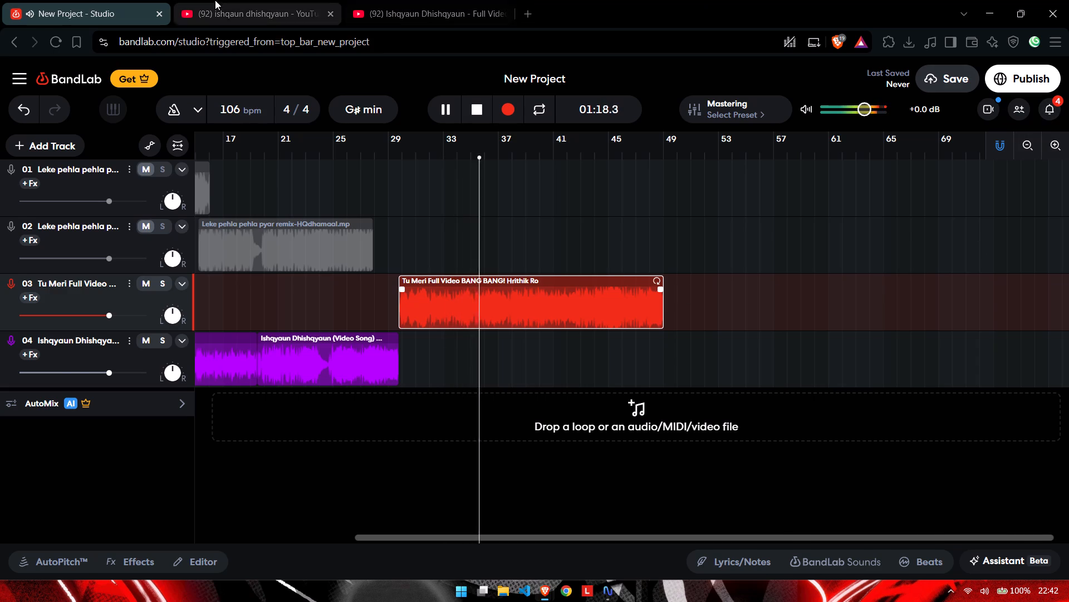
left_click(424, 80)
key("space")
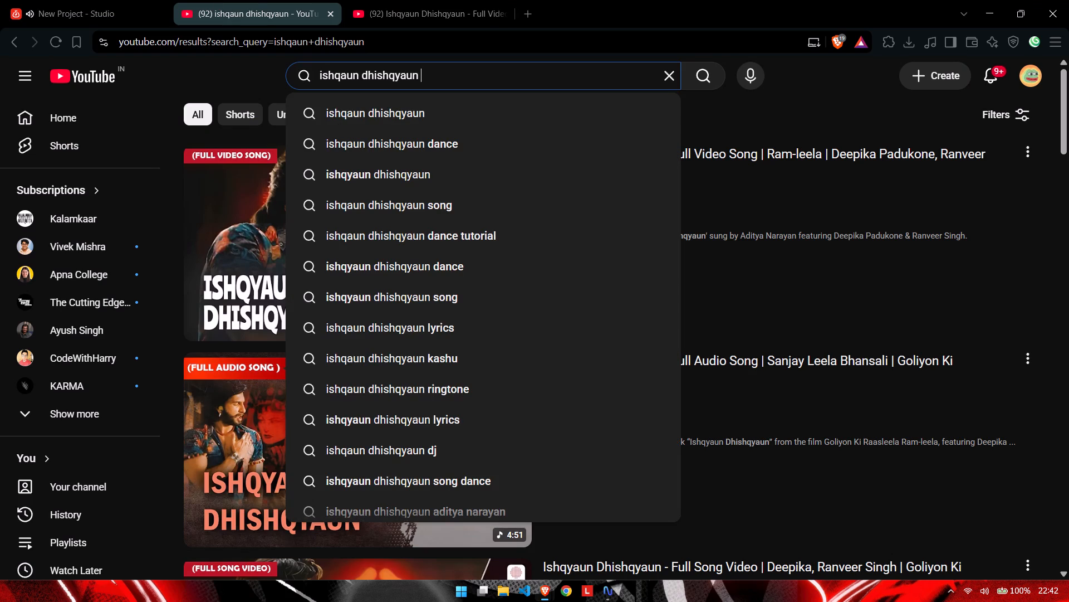
key("Down")
key("Return")
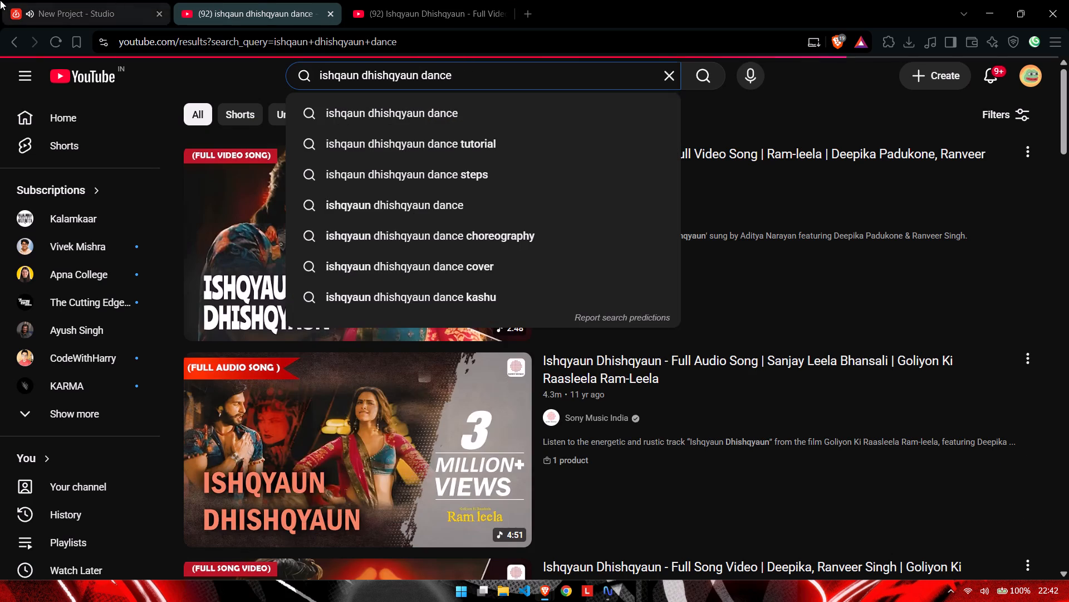
Return to the BandLab project, play the remix from the very beginning for a few seconds, and stop playback.
left_click(33, 0)
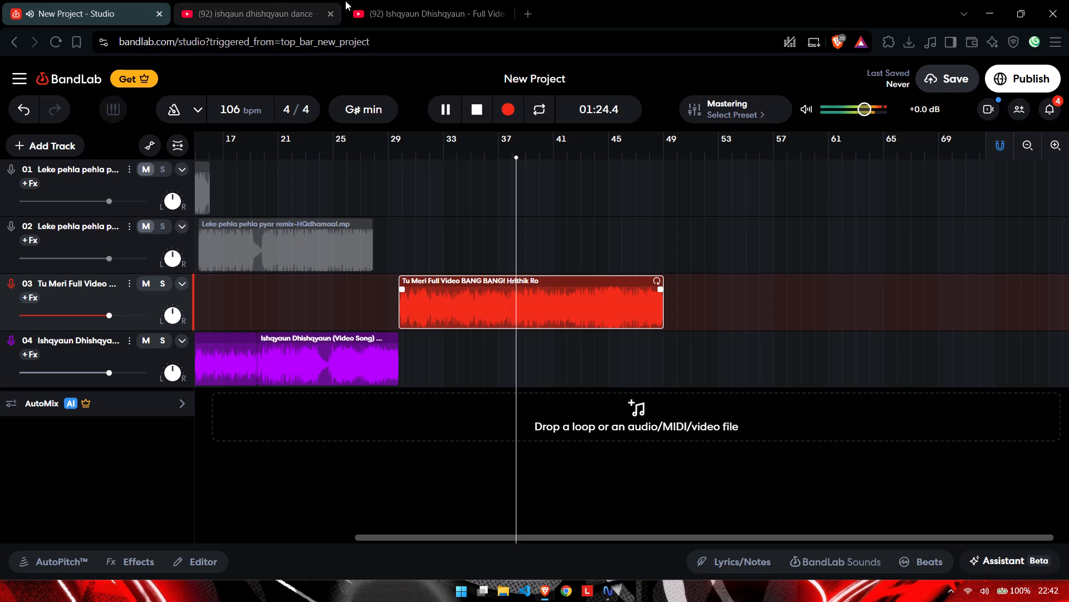
left_click_drag(251, 152, 0, 154)
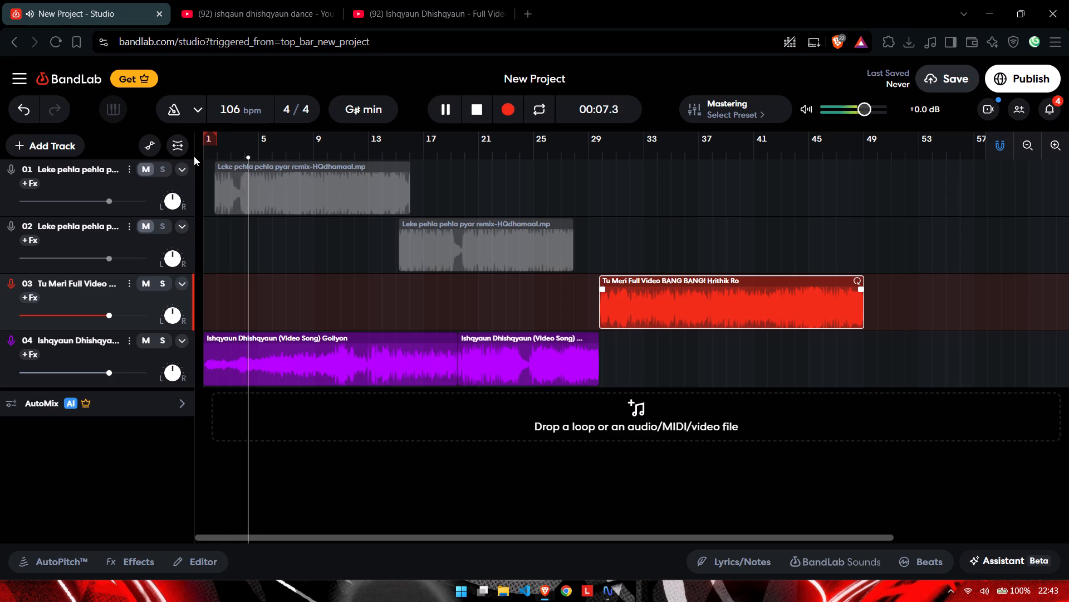
left_click(251, 0)
left_click(76, 0)
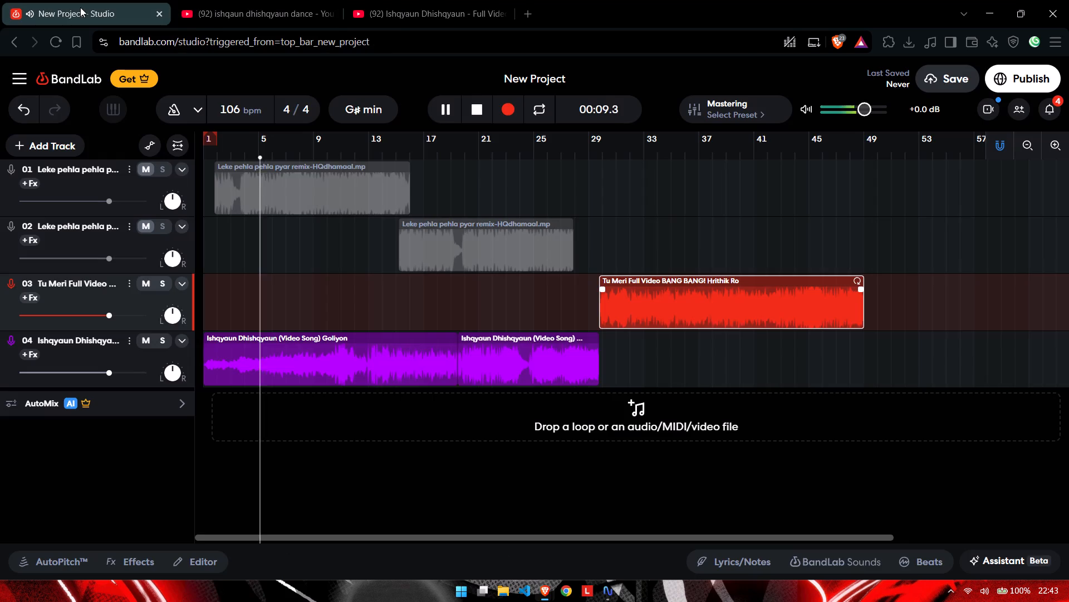
key("space")
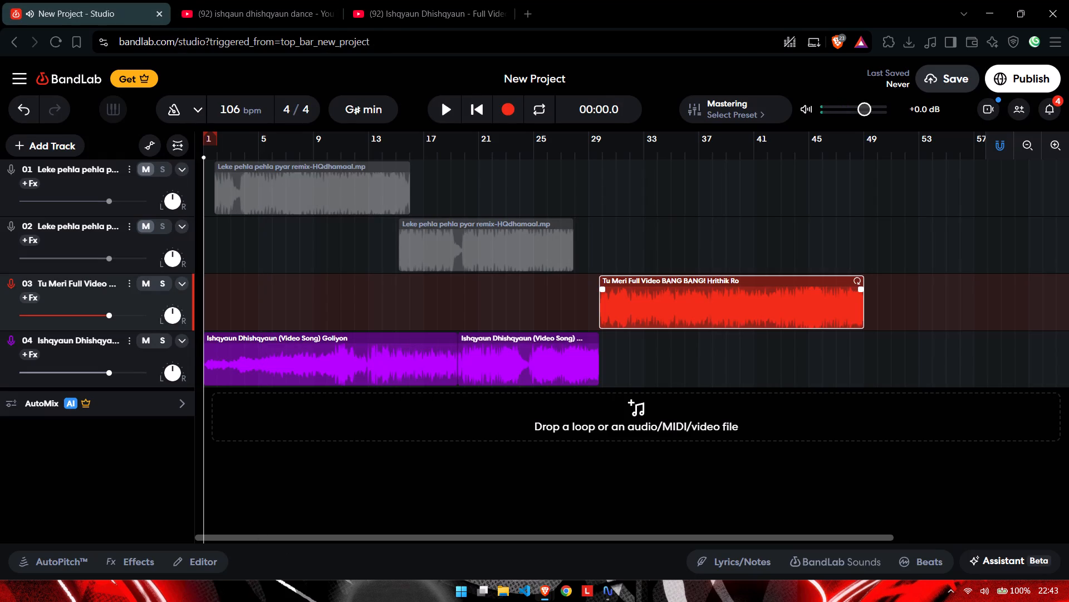
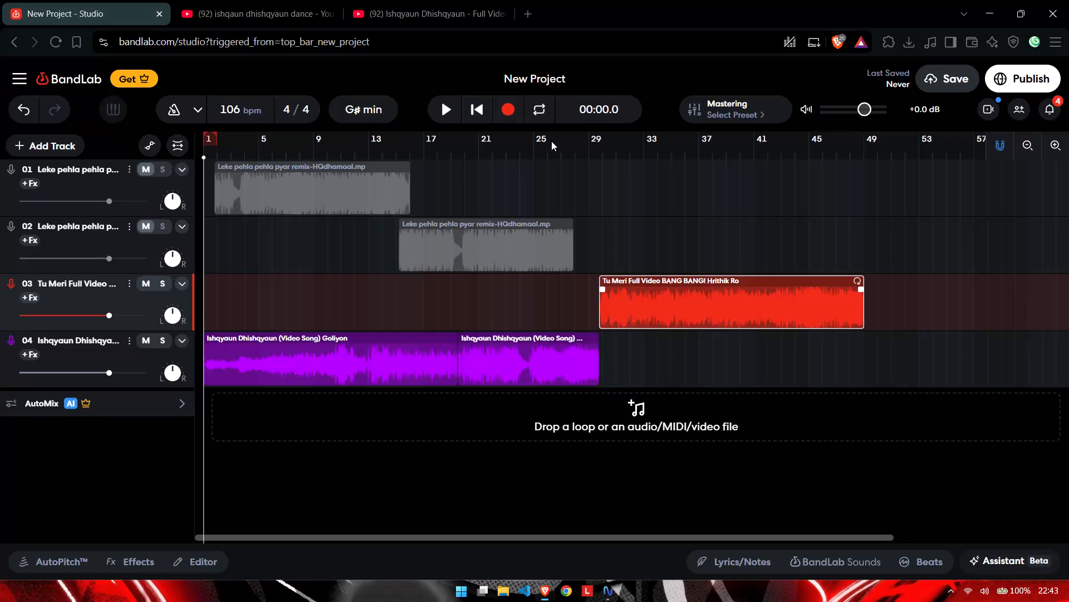
Play the remix from the very beginning, restarting it once, and listen to the Ishqyaun Dhishqyaun opening.
key("space")
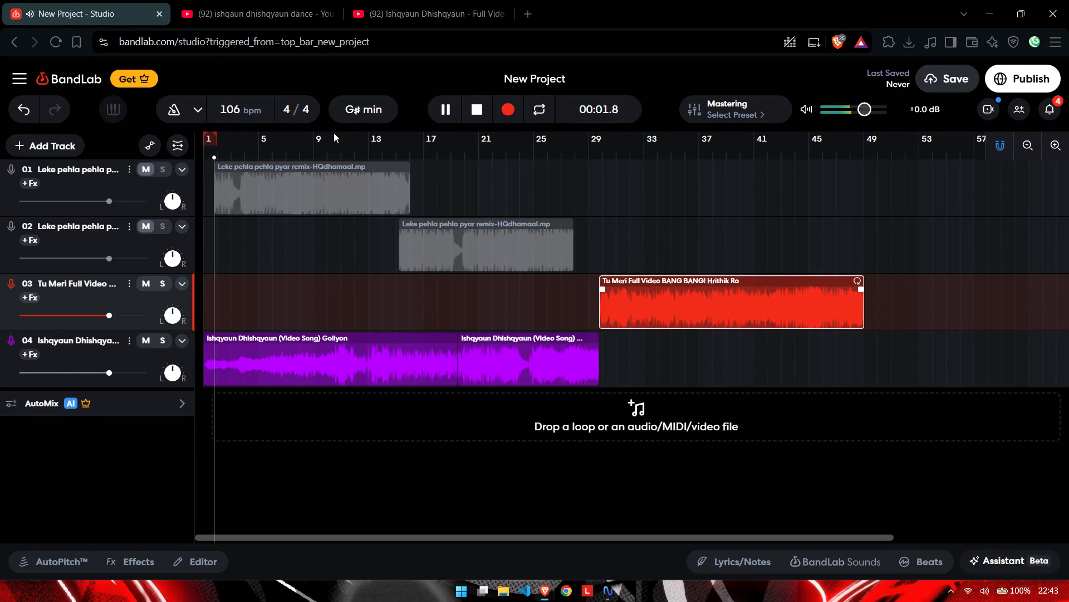
left_click(252, 0)
left_click(0, 0)
key("space")
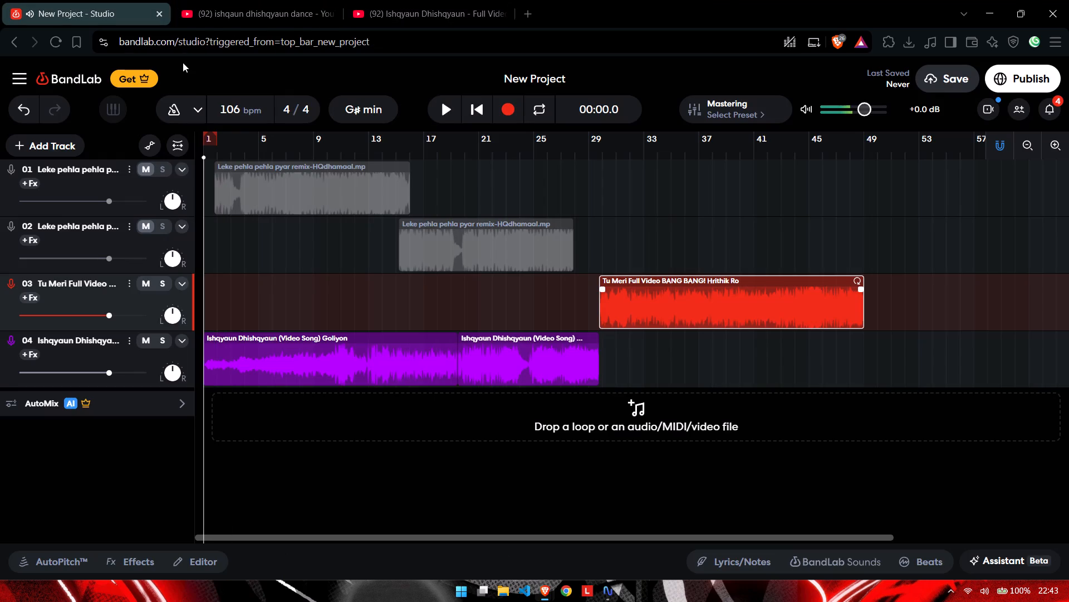
key("space")
left_click(262, 162)
left_click(258, 159)
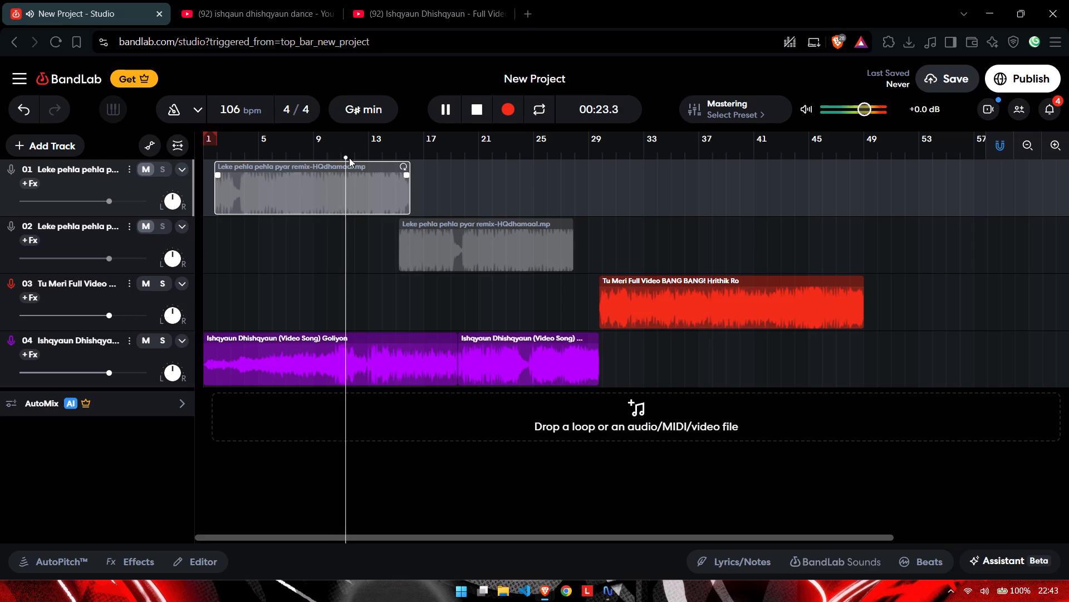
Search YouTube for "ishqaun dhishqyaun dance man" and open the Ishqyaun Dhishqyaun Dance Tutorial Short in a new tab.
left_click(246, 0)
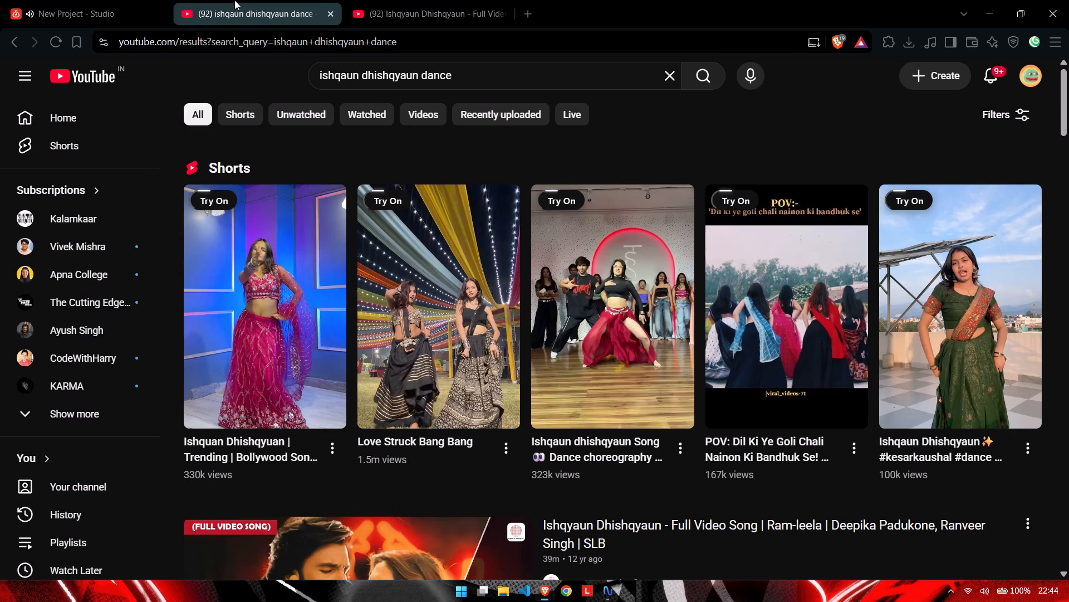
scroll(388, 252, "down", 8)
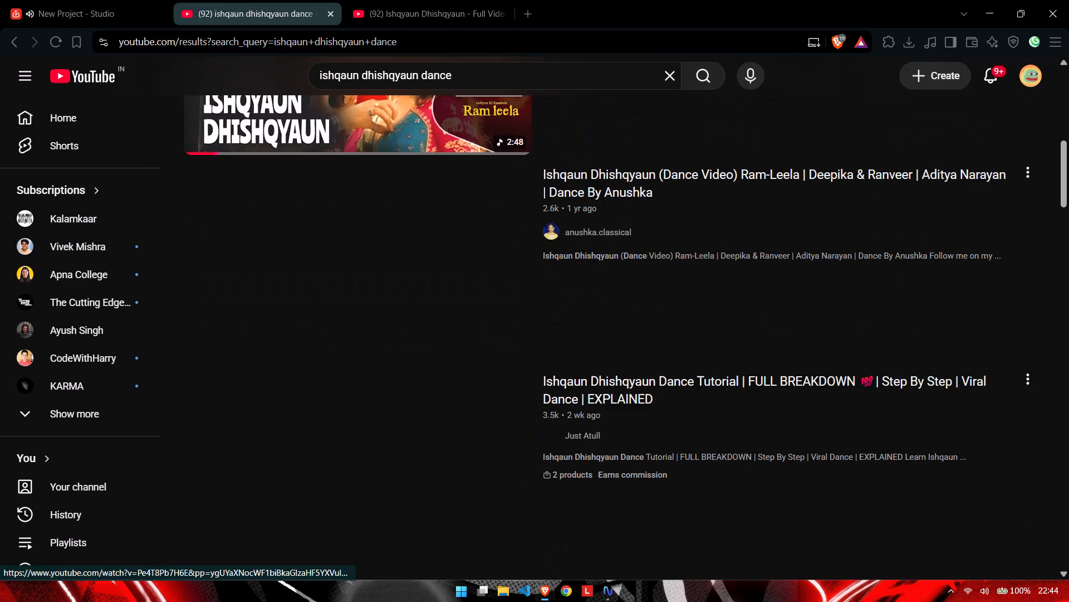
Browse the YouTube results and Shorts for "ishqaun dhishqyaun dance" to find a suitable dance reference video.
scroll(777, 300, "down", 3)
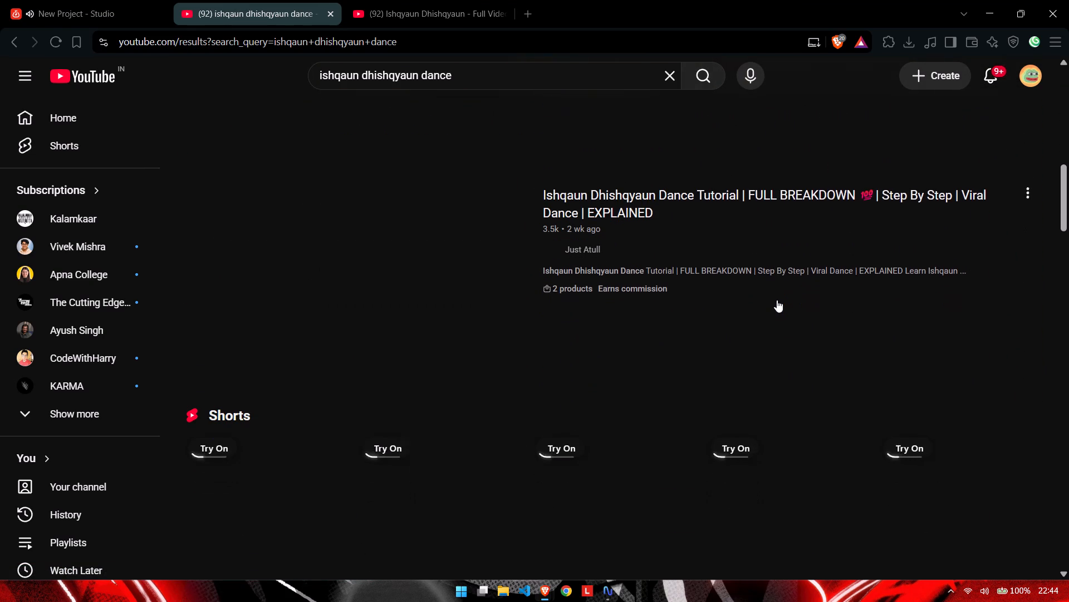
left_click(993, 601)
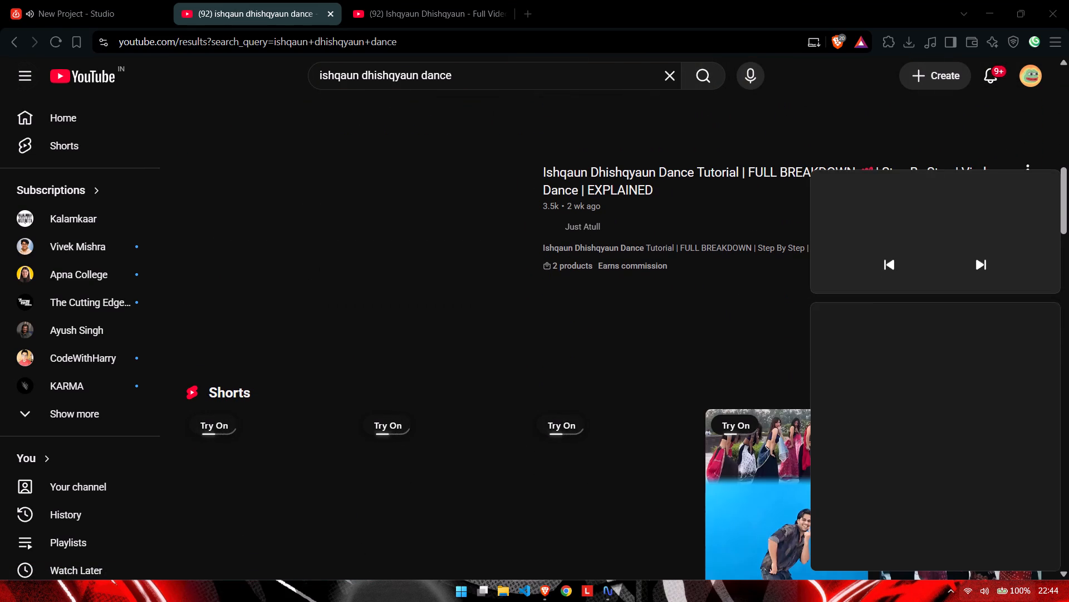
left_click(762, 377)
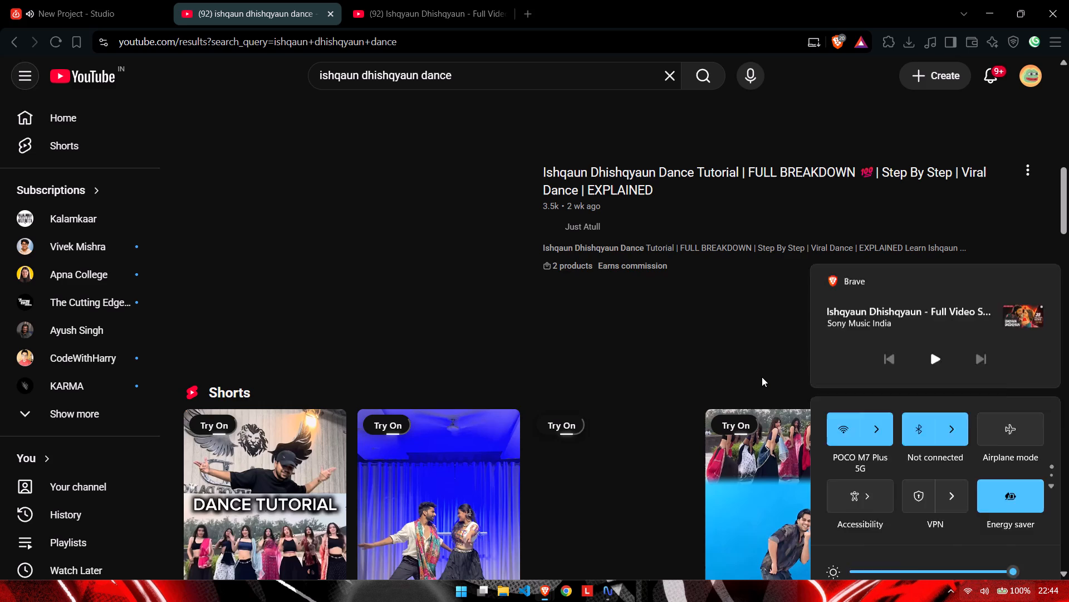
scroll(762, 377, "up", 3)
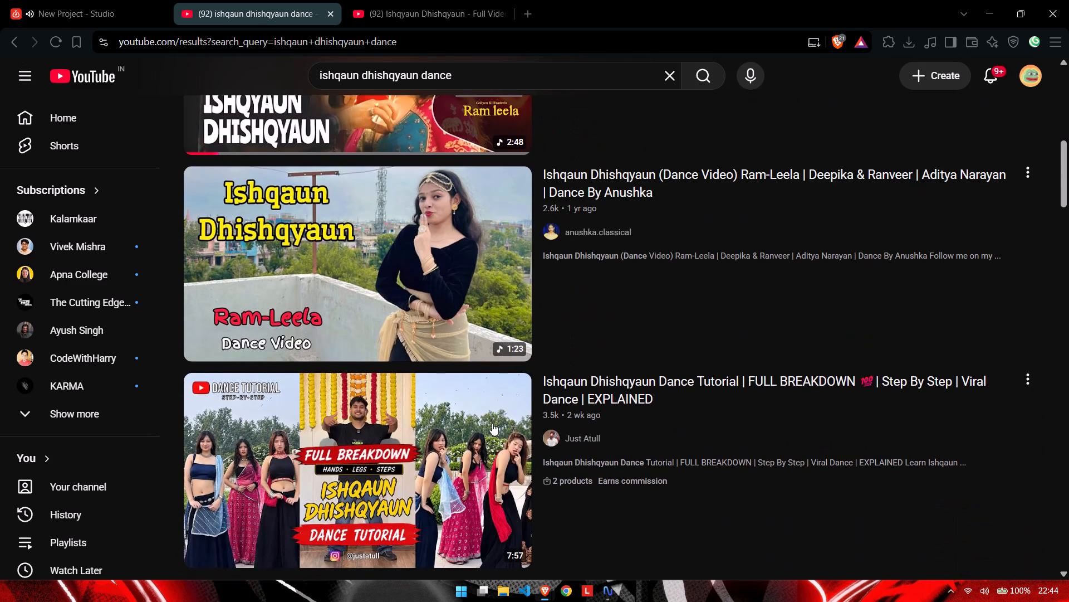
scroll(489, 423, "down", 13)
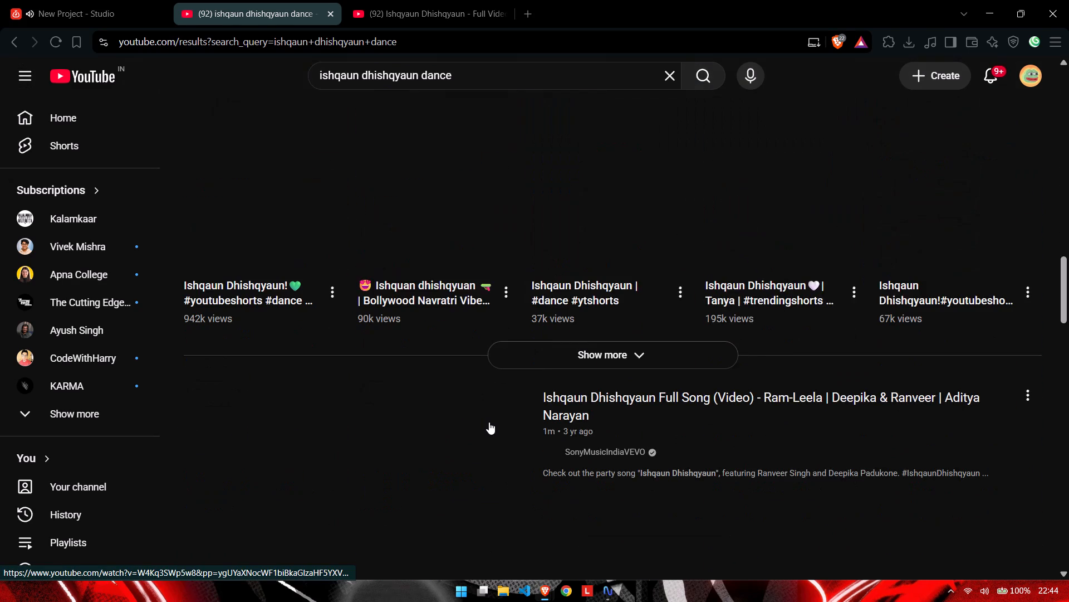
scroll(489, 422, "down", 2)
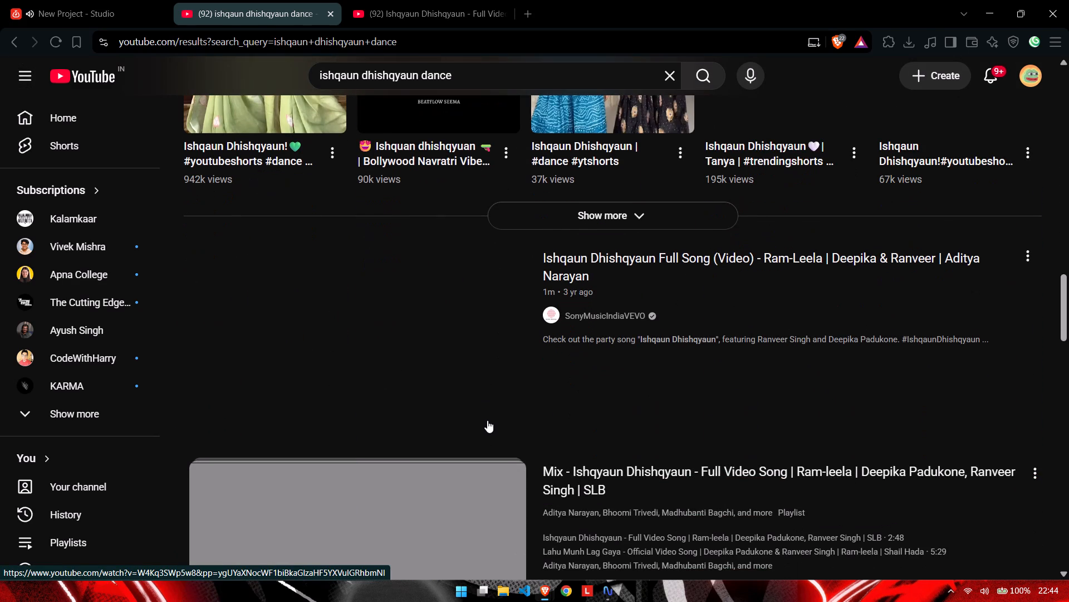
scroll(1068, 358, "down", 7)
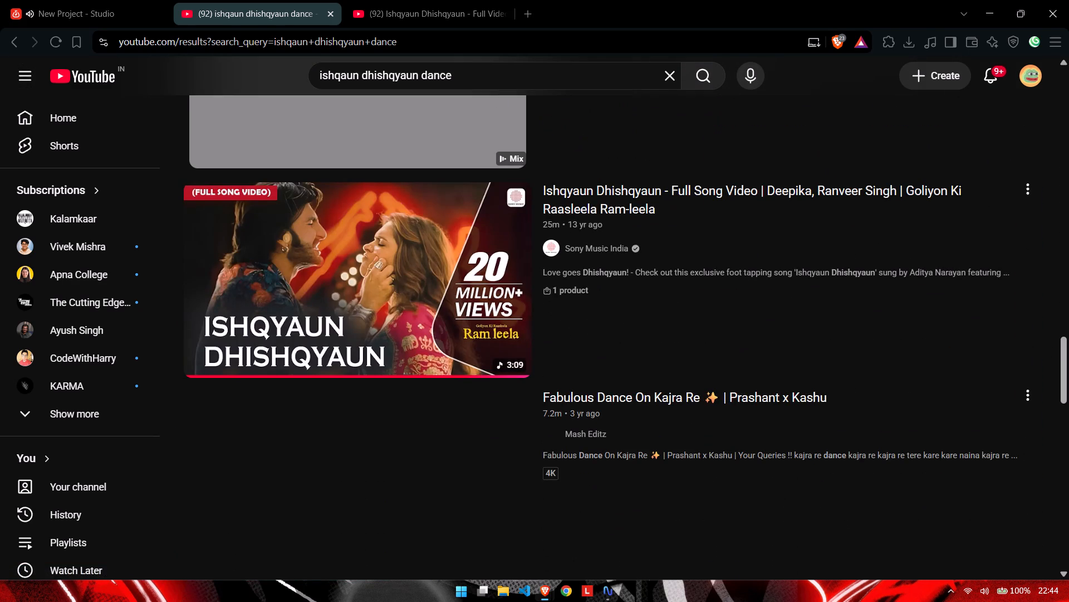
Search YouTube for "ishqaun dhishqyaun dance man" and open the Ishqyaun Dhishqyaun Dance Tutorial Short in a new tab.
left_click(457, 85)
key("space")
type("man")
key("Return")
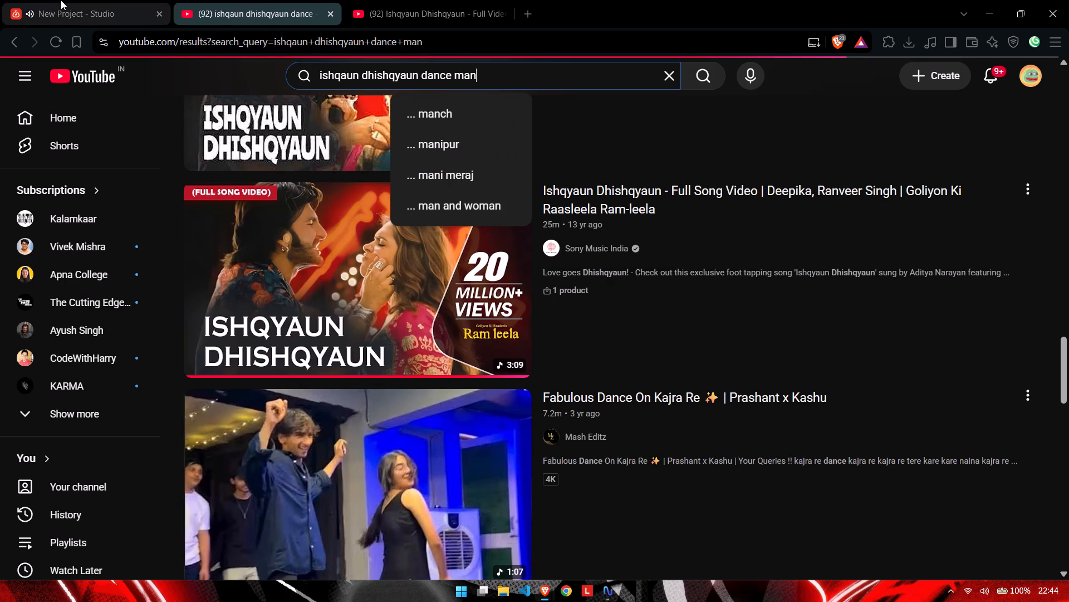
scroll(398, 273, "down", 8)
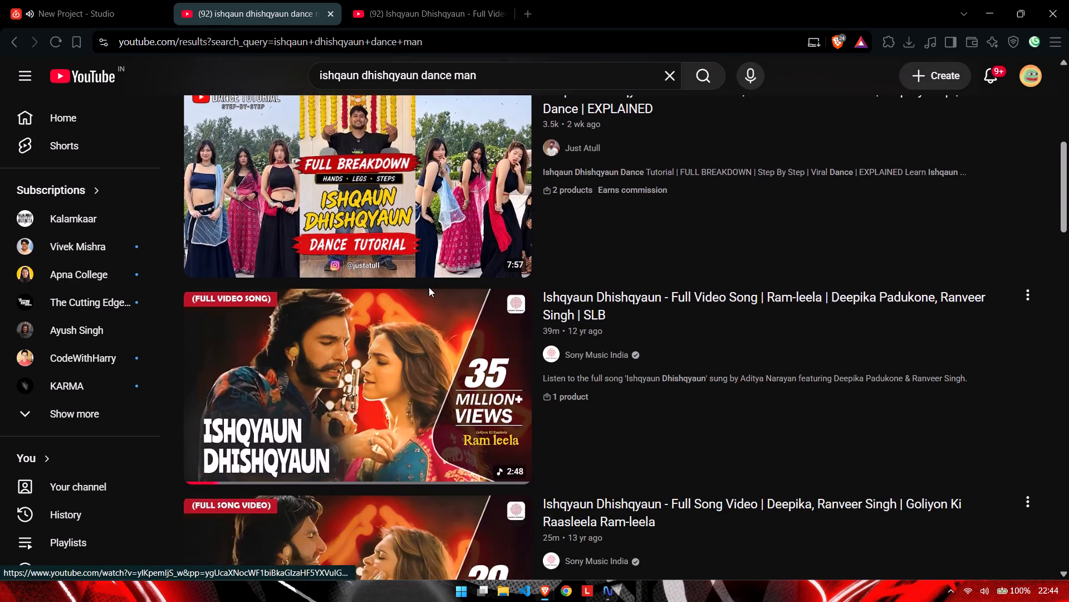
scroll(429, 287, "down", 8)
scroll(429, 287, "up", 1)
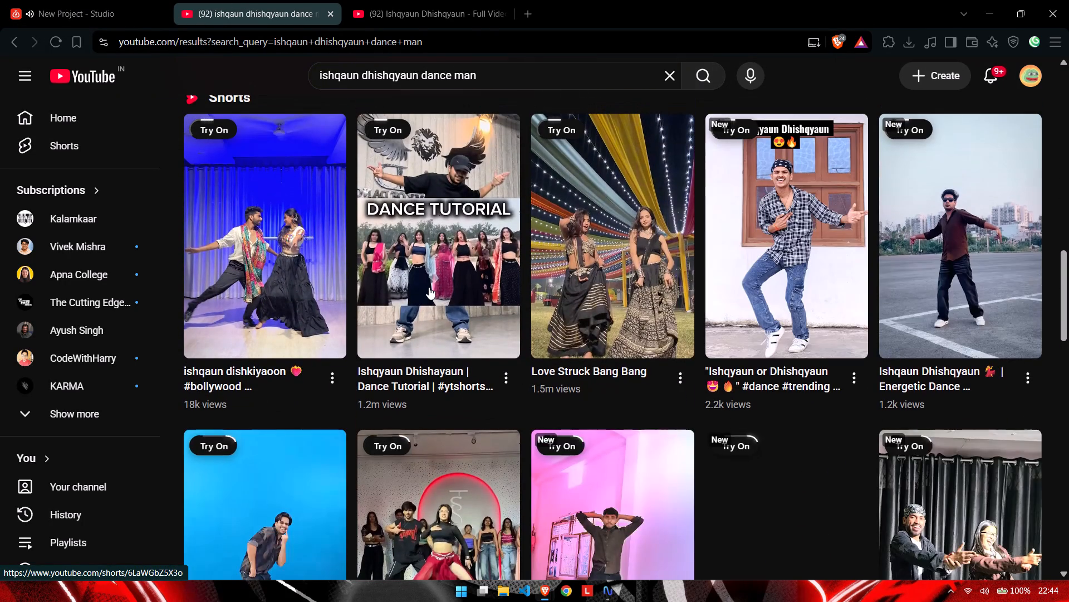
middle_click(429, 287)
Return to the BandLab project and select the Leke pehla pehla pyar remix clip on track 01.
left_click(126, 0)
left_click(287, 197)
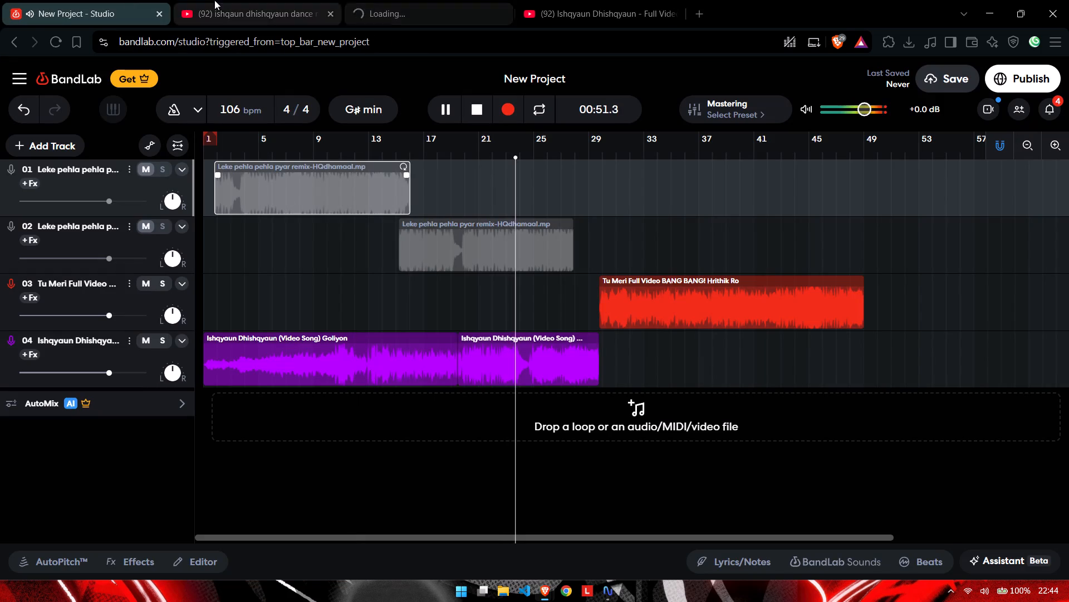
Pause the BandLab remix, browse the YouTube results further and open the ISHQAUN DHISHQYAUN Reels Dance Trend Short in a new tab.
left_click(443, 101)
left_click(406, 0)
left_click(263, 0)
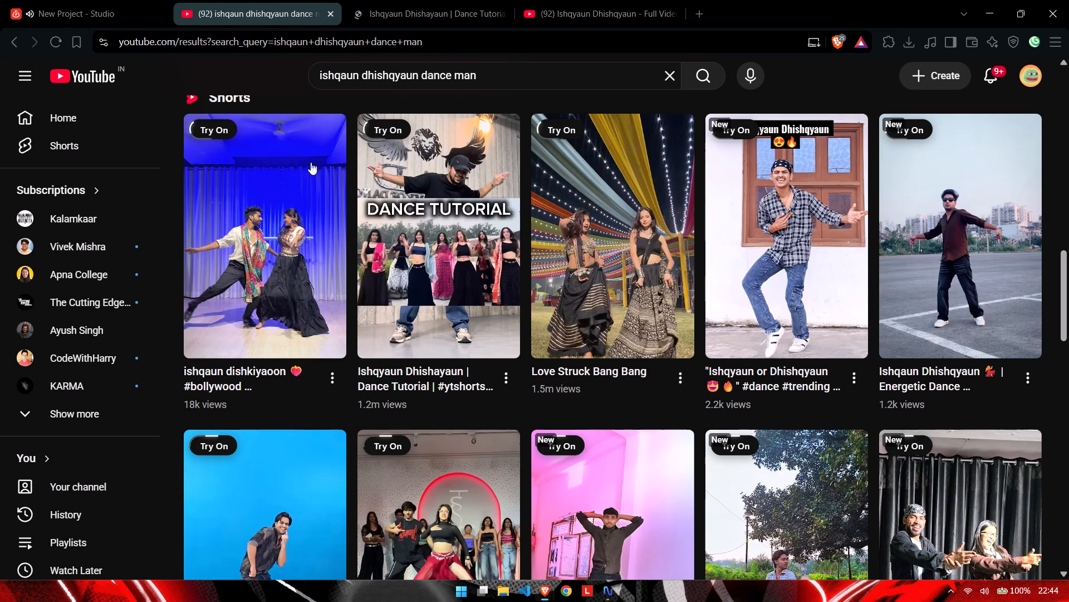
scroll(322, 230, "down", 5)
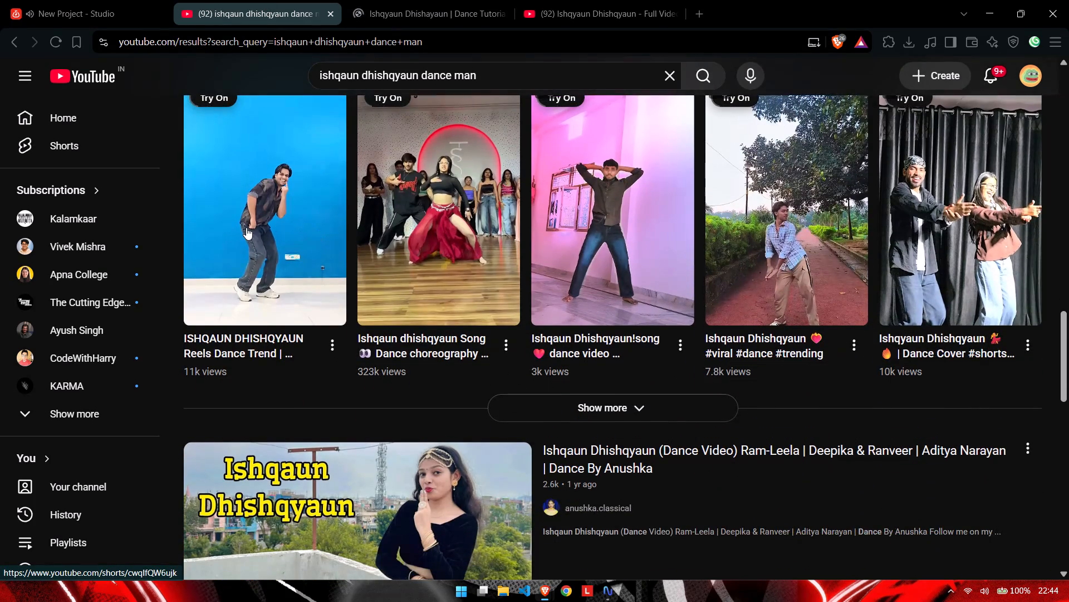
scroll(246, 227, "down", 1)
middle_click(246, 227)
scroll(320, 269, "down", 4)
scroll(365, 283, "down", 5)
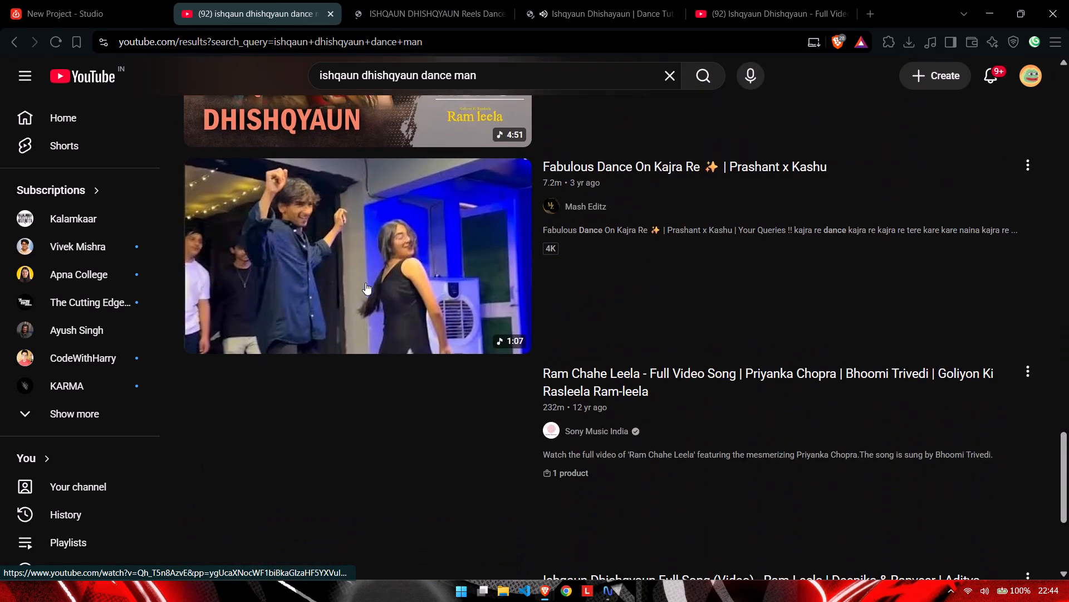
Switch between the Dance Tutorial Short and the Reels Dance Trend Short, playing and pausing each to compare the dance moves.
left_click(429, 0)
left_click(631, 0)
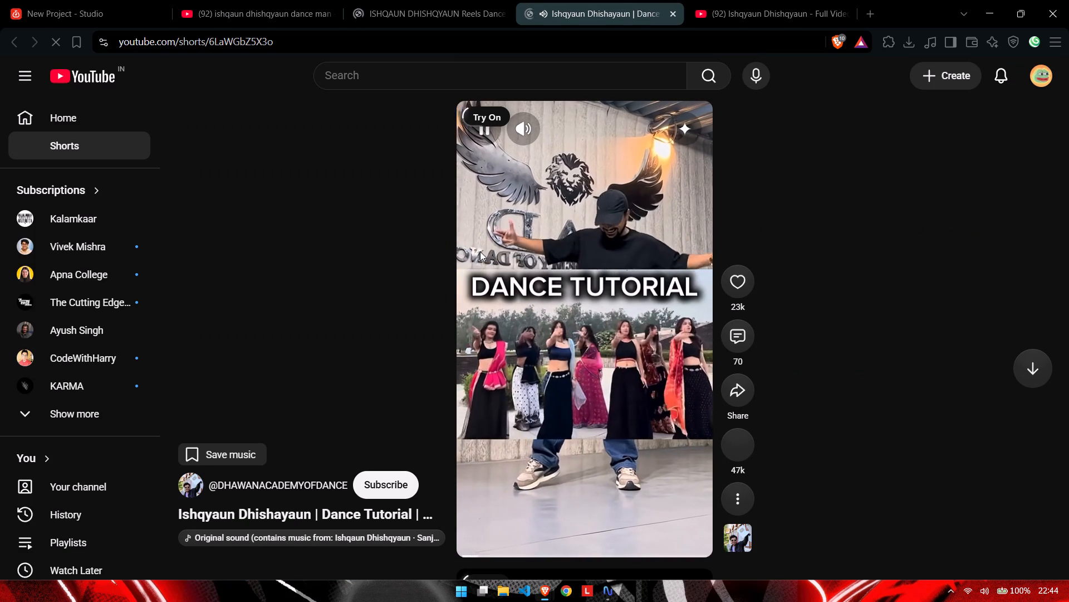
left_click(399, 0)
left_click(514, 222)
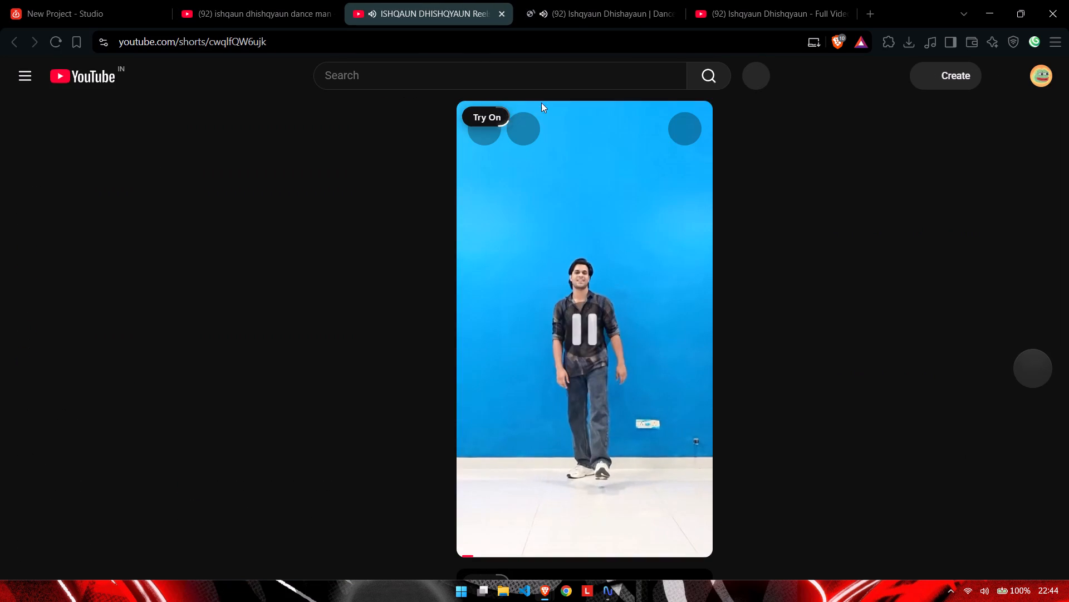
left_click(553, 2)
left_click(596, 384)
left_click(595, 401)
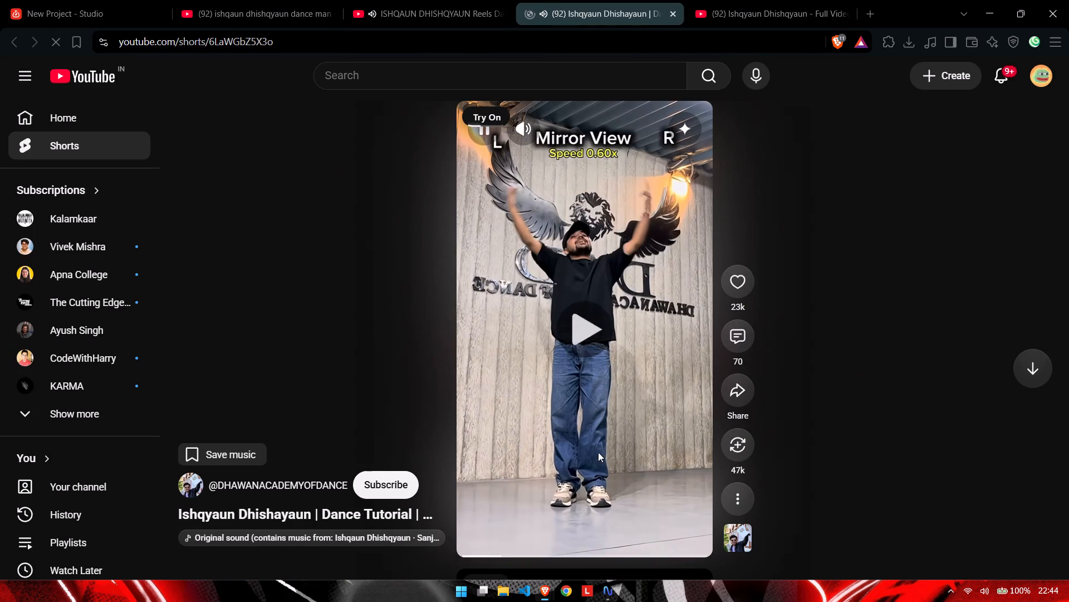
left_click(525, 550)
left_click(580, 337)
left_click(615, 298)
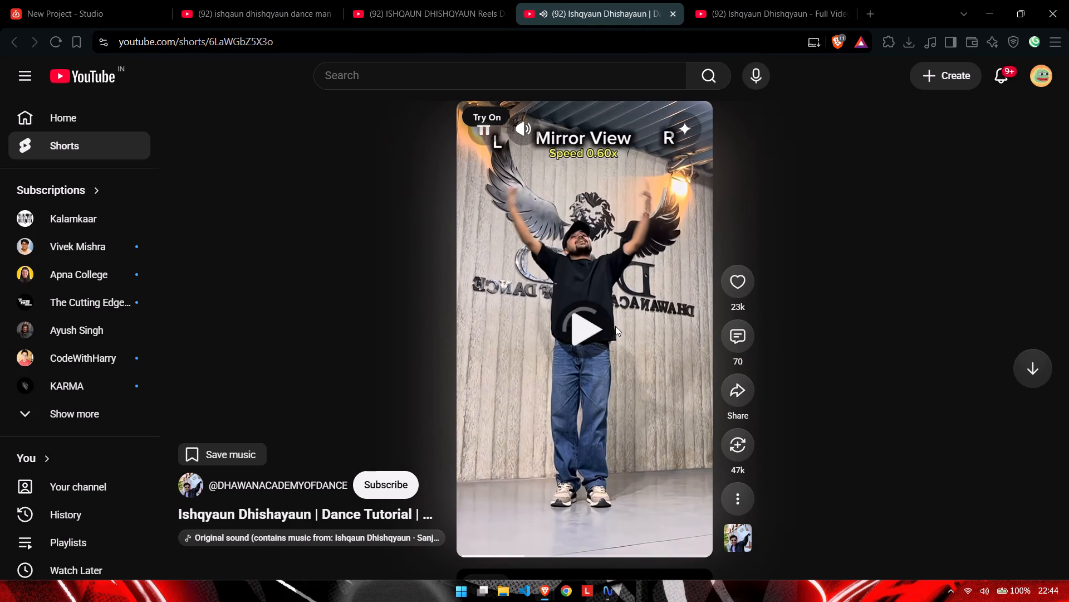
left_click(595, 344)
left_click(443, 0)
left_click(567, 232)
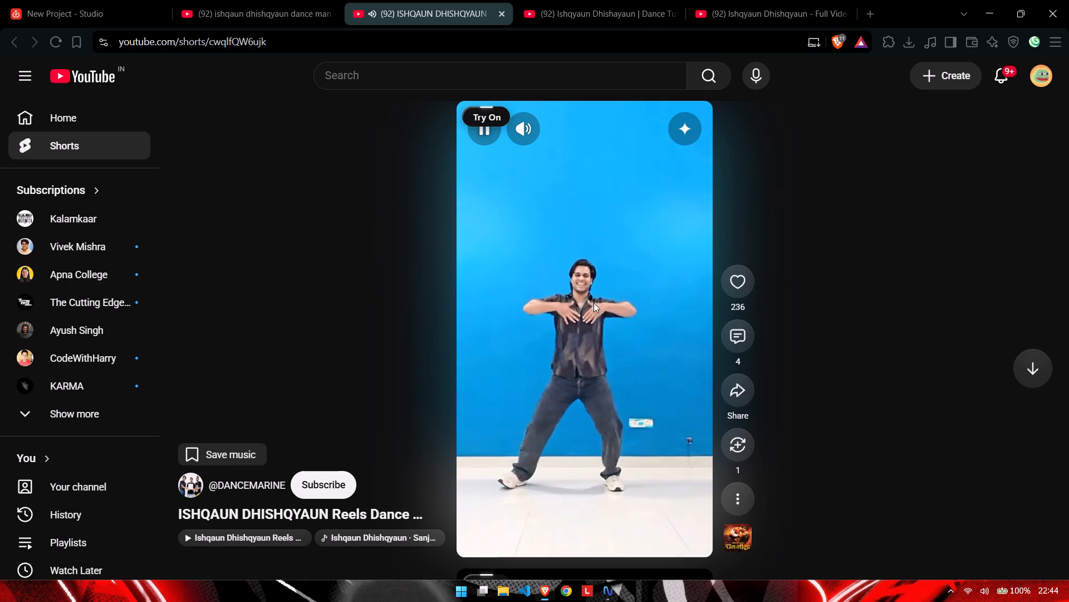
Close the Reels Dance Trend Short and watch the Dance Tutorial Short, skipping ahead to about 0:27.
left_click(502, 20)
left_click(620, 258)
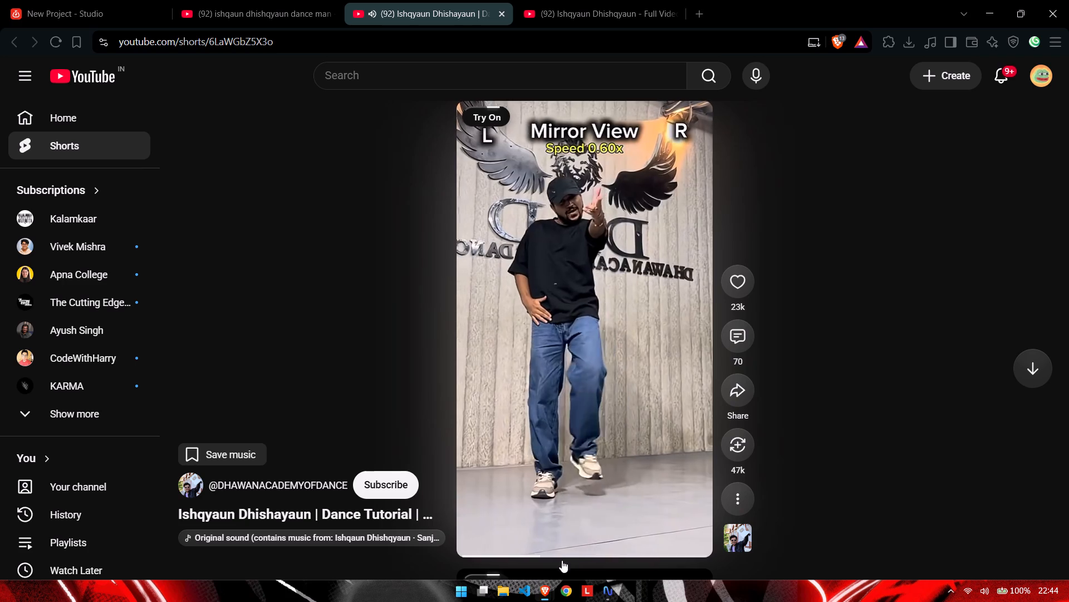
left_click(575, 559)
left_click(644, 559)
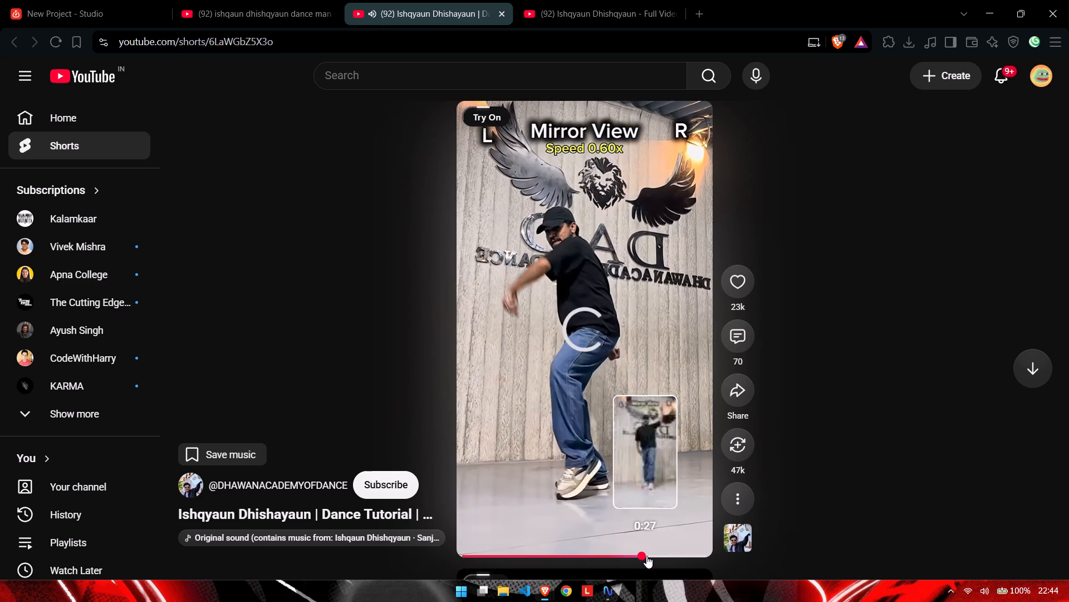
left_click(550, 253)
left_click(581, 326)
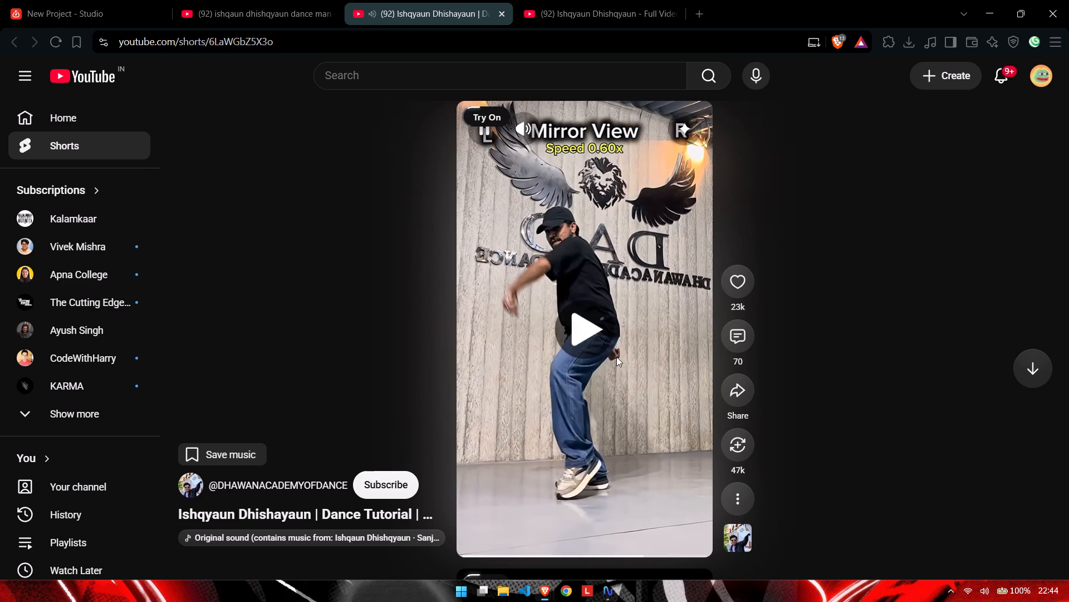
left_click(214, 0)
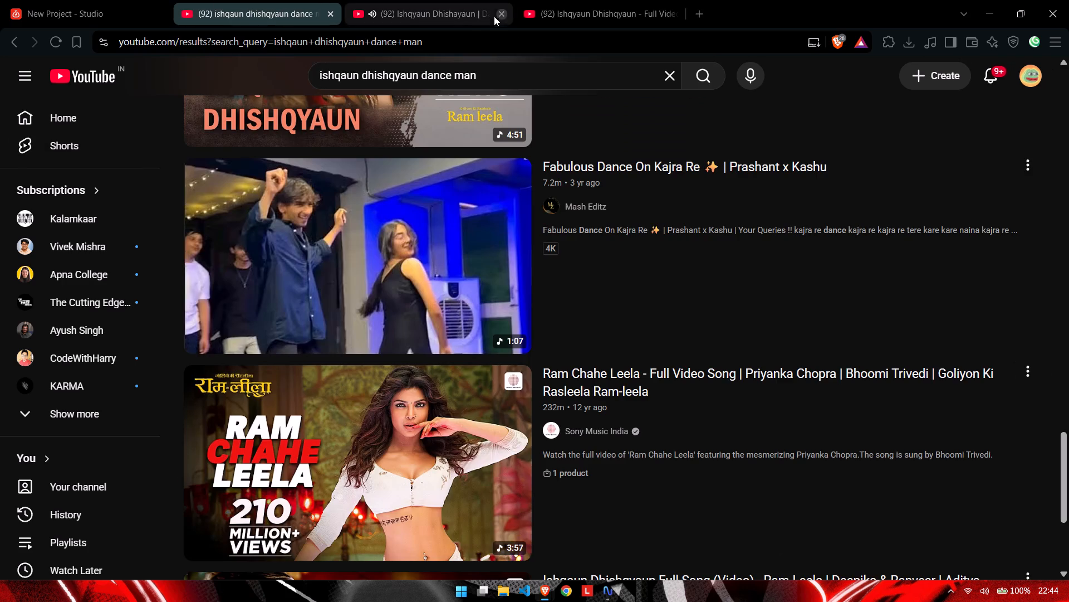
left_click(458, 0)
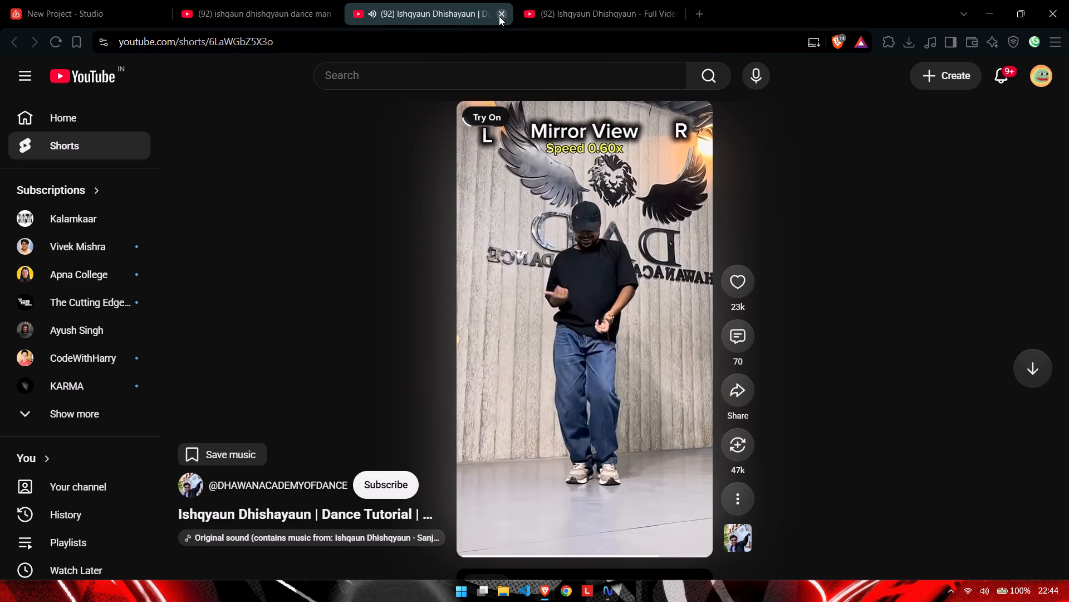
Close the Dance Tutorial Short and the Ishqyaun Dhishqyaun full video tab, keeping the search results open.
left_click(499, 16)
left_click(346, 0)
left_click(321, 0)
left_click(506, 17)
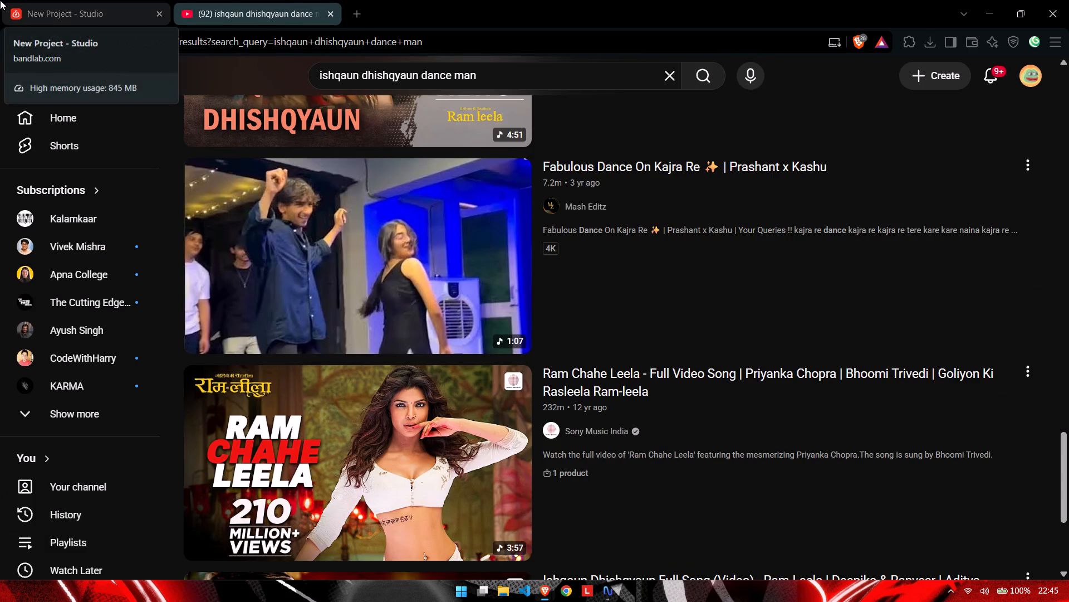
Return to the BandLab project and undo the arrangement edits as far back as the history allows.
left_click(75, 0)
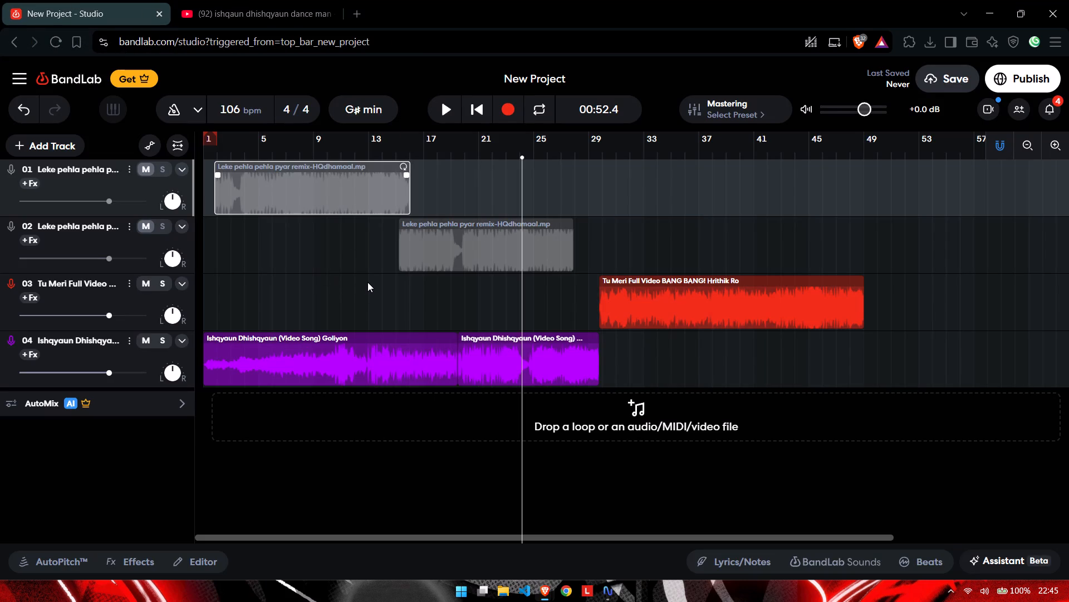
key("ctrl+z")
key("ctrl+z")
key("ctrl+z")
key("ctrl+z")
key("ctrl+z")
key("ctrl+z")
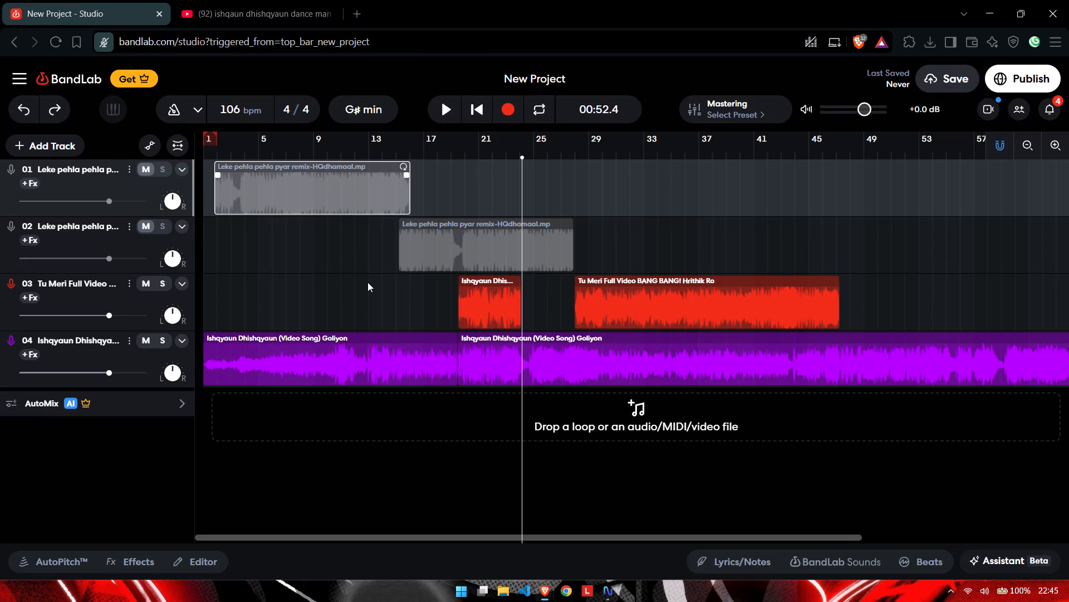
key("ctrl+z")
key("ctrl+z")
key("ctrl+z")
key("ctrl+z")
key("ctrl+z")
key("ctrl+z")
key("ctrl+z")
key("ctrl+z")
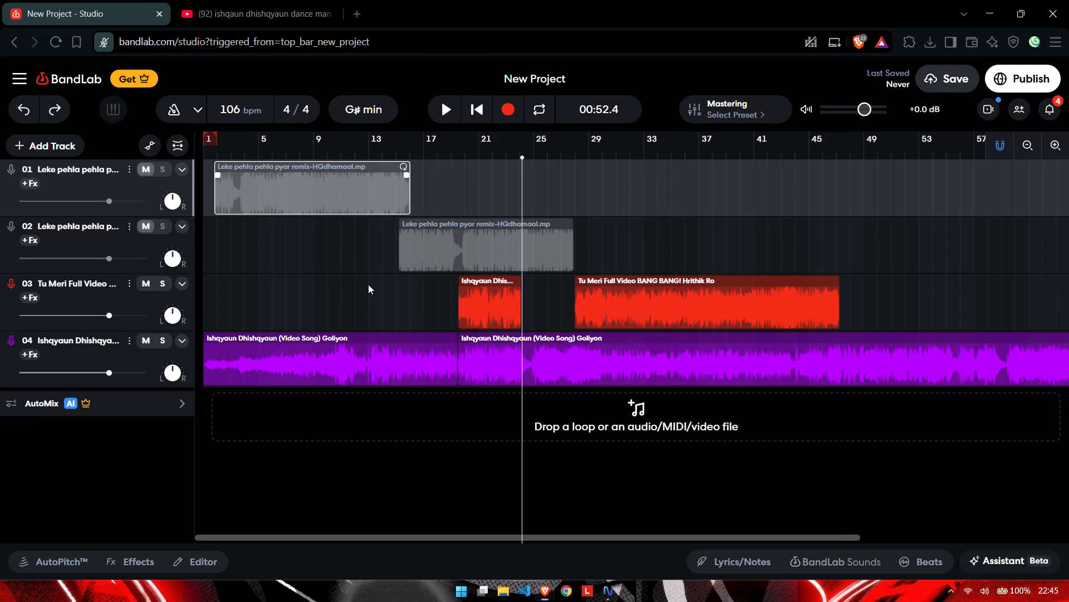
key("ctrl+z")
key("ctrl+z")
key("ctrl+z")
key("ctrl+z")
key("ctrl+z")
key("ctrl+z")
key("ctrl+z")
key("ctrl+z")
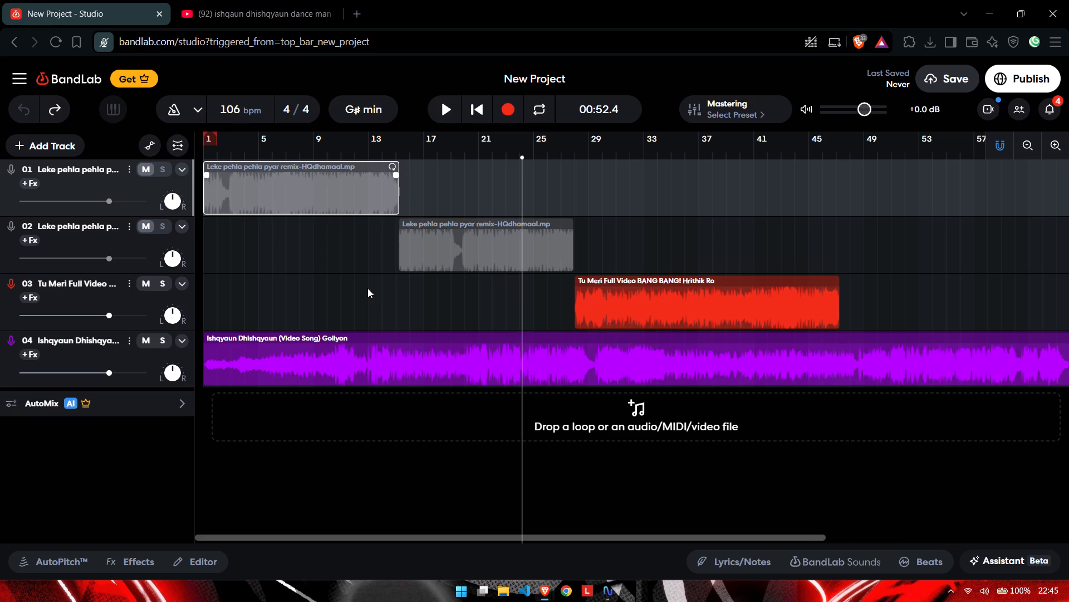
key("ctrl+z")
key("ctrl+z")
key("ctrl+z")
key("ctrl+z")
key("ctrl+z")
key("ctrl+z")
key("ctrl+z")
key("ctrl+z")
key("ctrl+z")
key("ctrl+z")
key("ctrl+z")
key("ctrl+z")
key("ctrl+z")
key("ctrl+z")
key("ctrl+z")
key("ctrl+z")
key("ctrl+z")
key("ctrl+z")
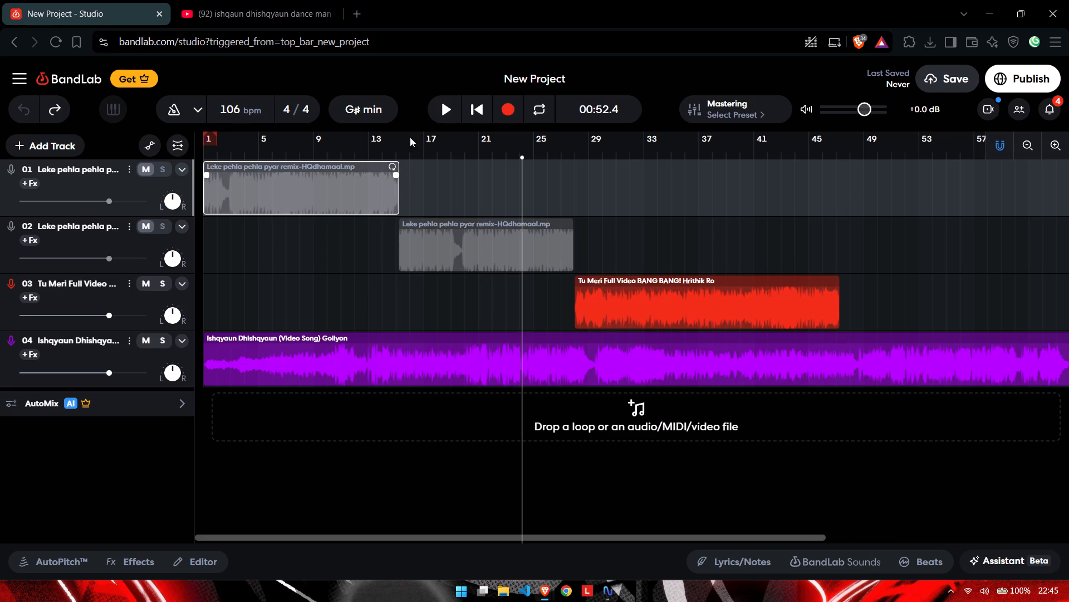
key("ctrl+z")
Delete track 4, which holds the Ishqyaun Dhishqyaun audio, from the project.
left_click_drag(307, 515, 820, 359)
left_click(121, 330)
left_click(130, 338)
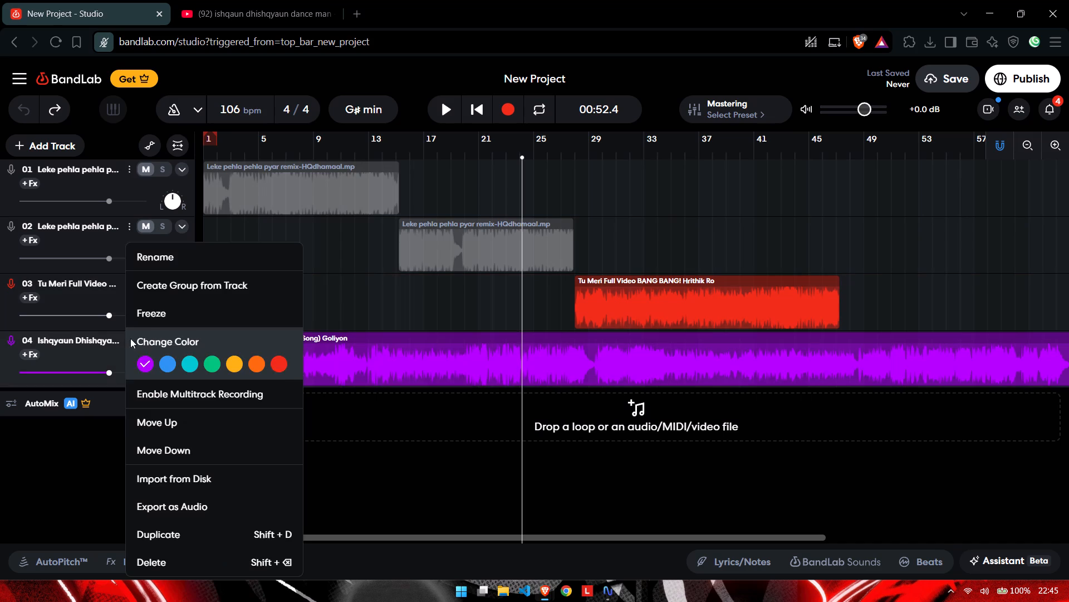
left_click(190, 555)
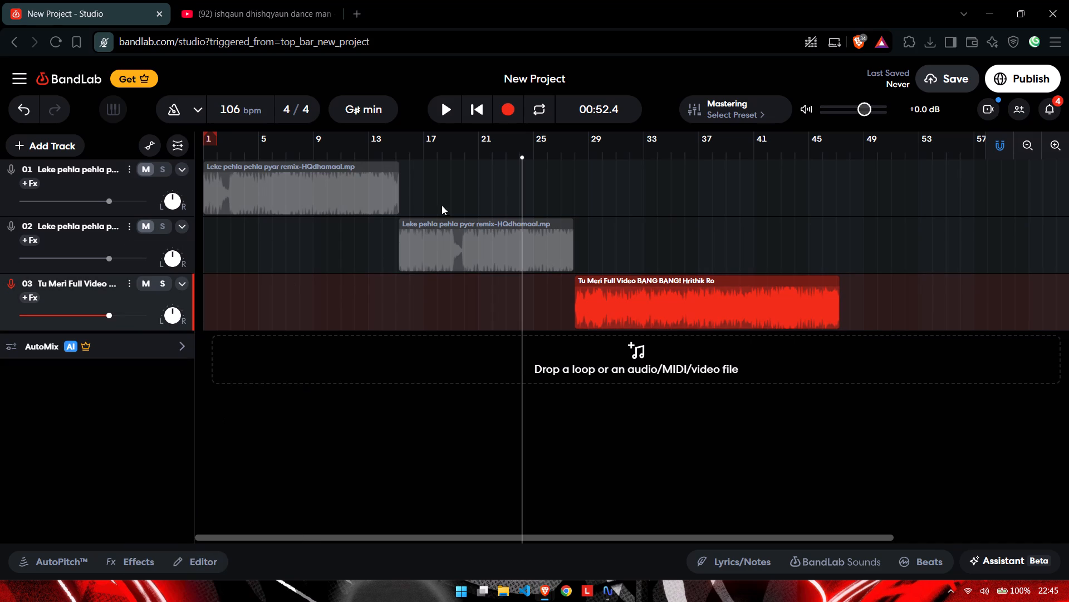
Unmute the two Leke Pehla Pehla Pyar tracks, 01 and 02, and play the project from the beginning.
left_click(144, 172)
left_click(141, 225)
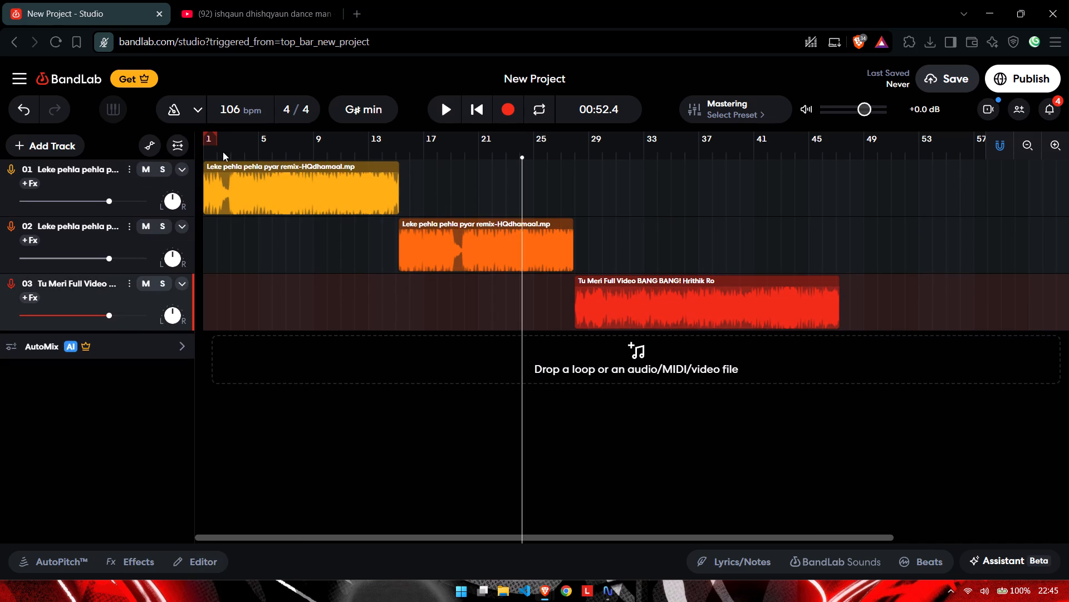
left_click_drag(223, 152, 31, 181)
key("space")
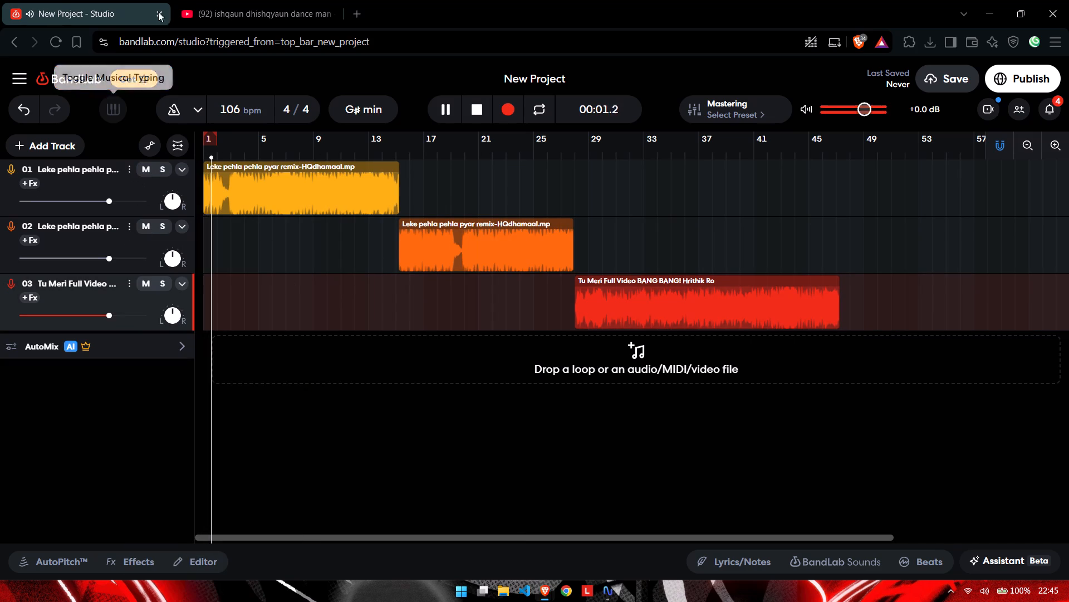
Switch to YouTube and change the search to "leke pehla pehla pyaar dance man".
left_click(329, 0)
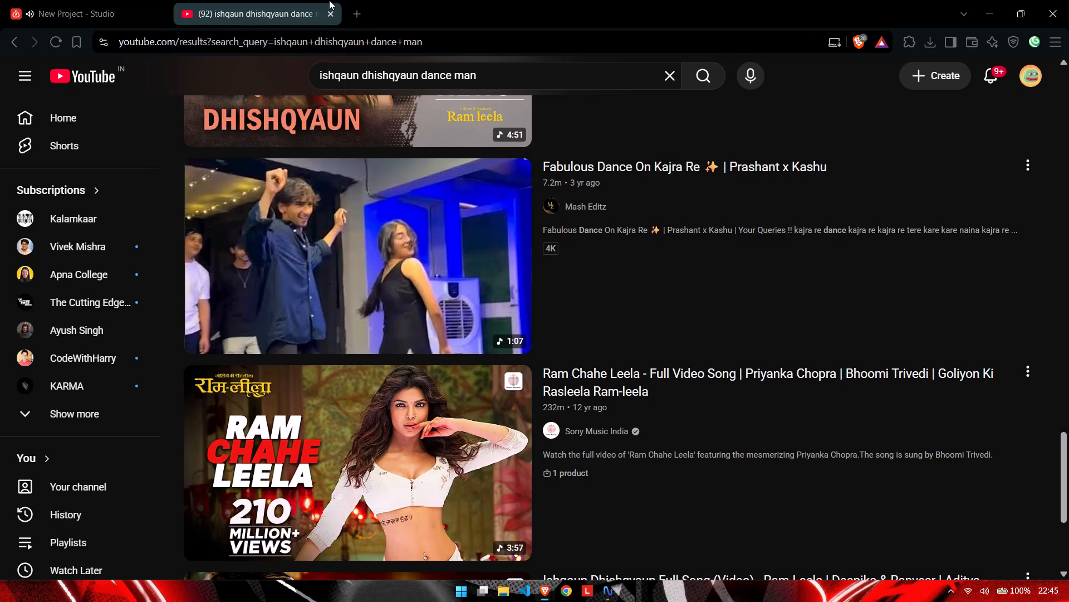
left_click_drag(418, 80, 0, 106)
type("leje")
key("BackSpace")
key("BackSpace")
type("ke pehla")
key("space")
type("pehla pyaar")
key("Return")
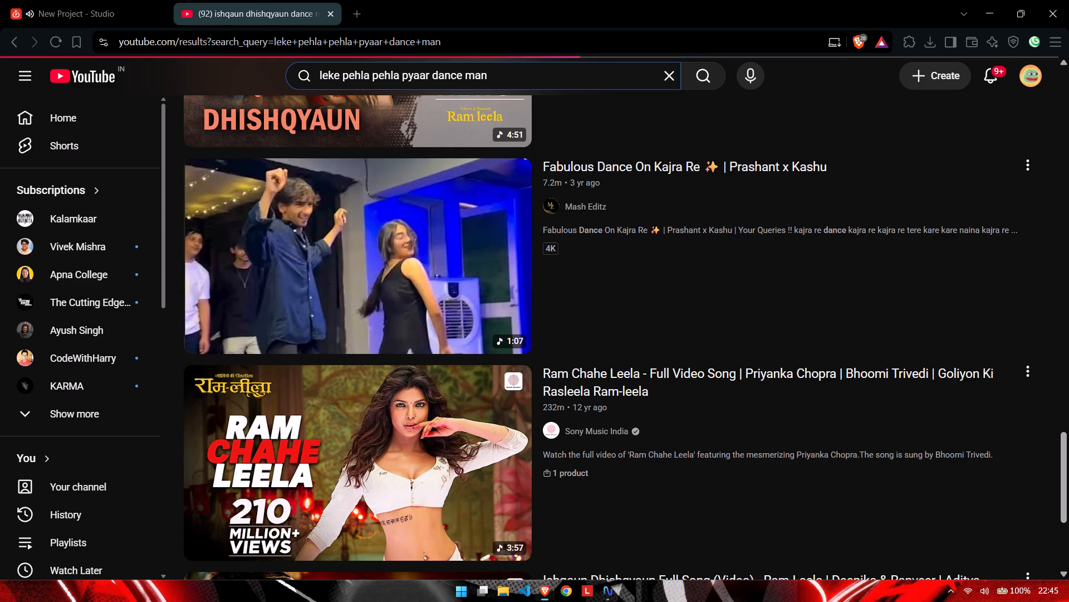
Return to the BandLab project, listen briefly to the Leke Pehla Pehla Pyar section and pause playback.
left_click(11, 0)
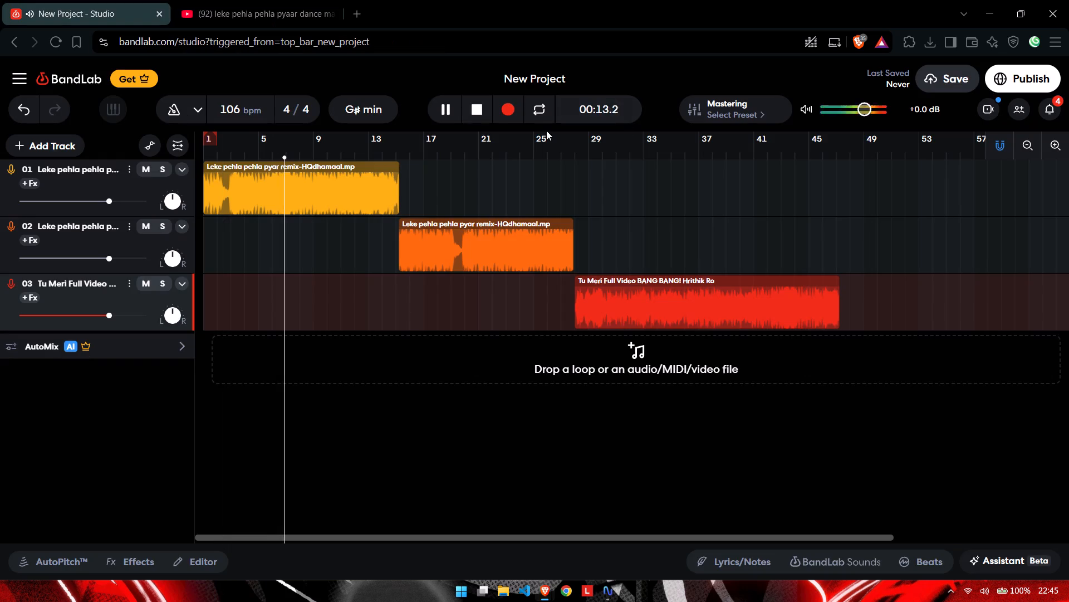
left_click(295, 189)
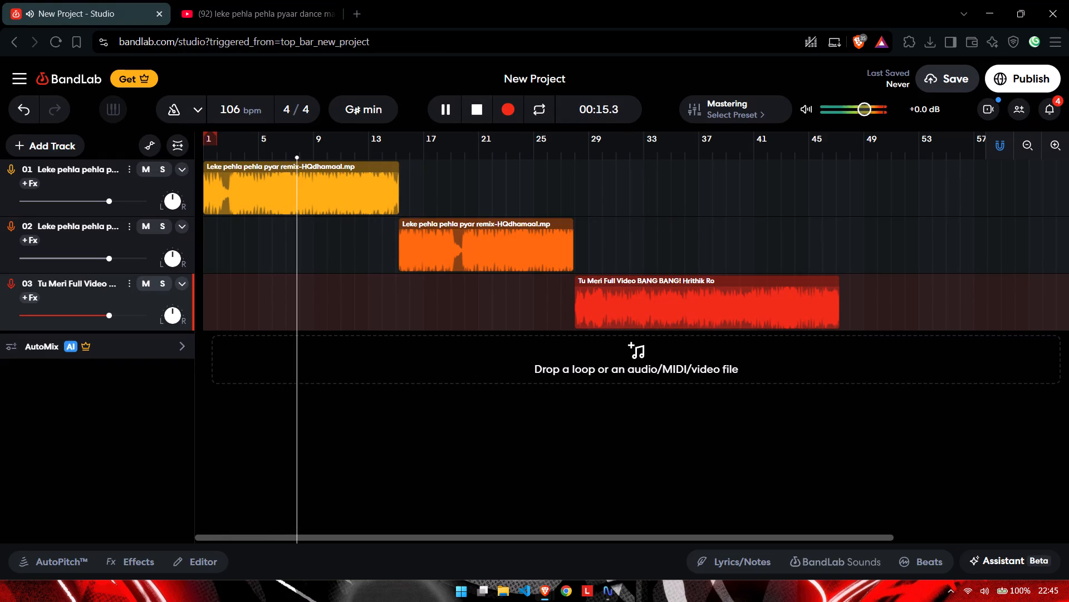
key("space")
Switch to YouTube, browse the dance results and open the Leke Pehla Pehla Pyar Remix and Dancefit Live videos in new tabs.
left_click(274, 0)
scroll(453, 333, "down", 8)
middle_click(405, 271)
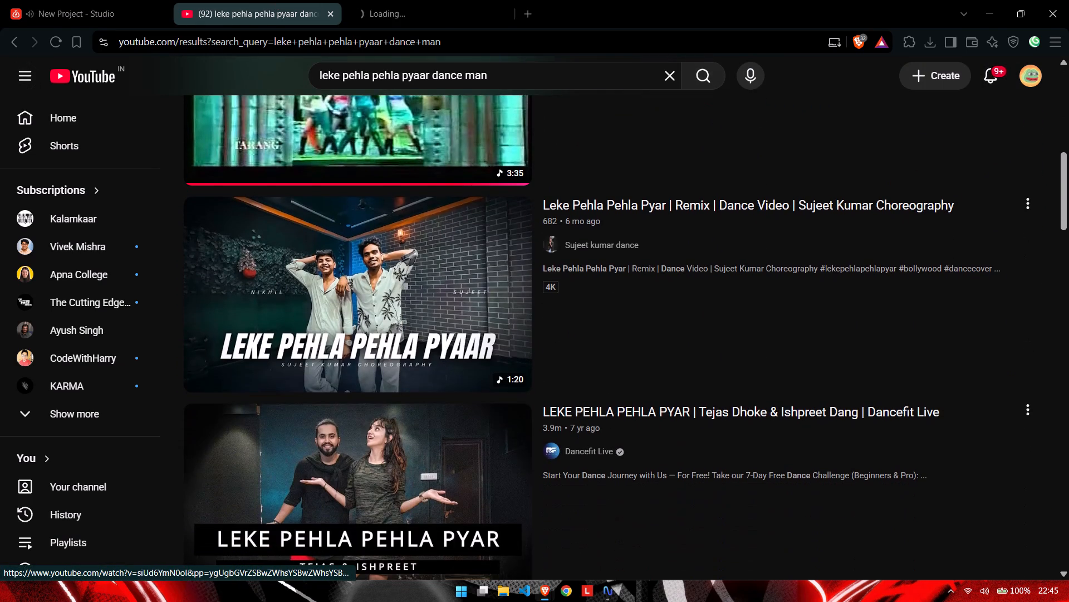
scroll(465, 363, "down", 7)
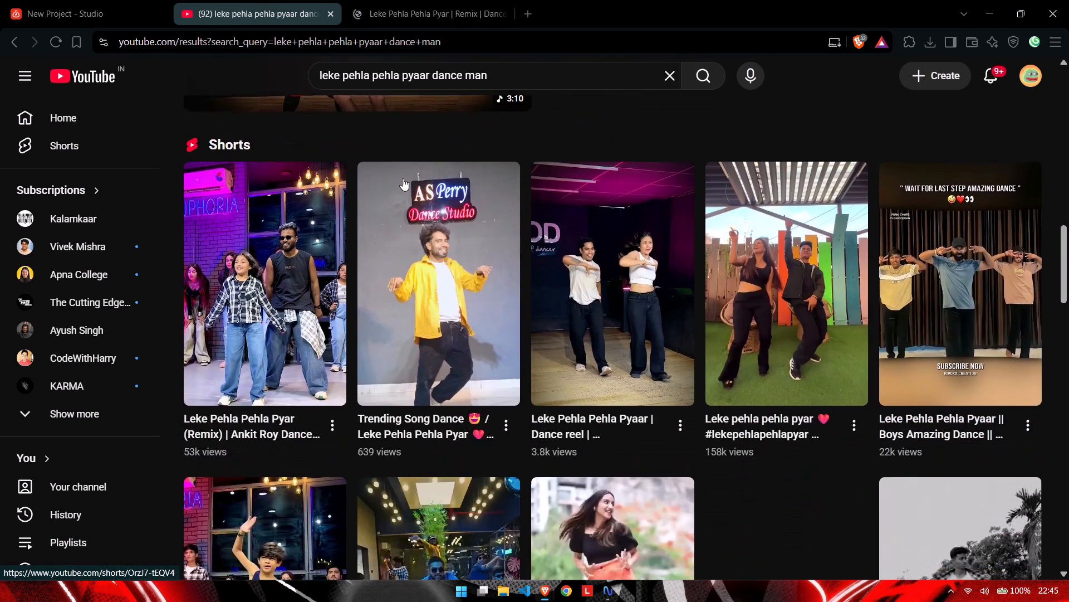
scroll(403, 178, "up", 3)
middle_click(403, 182)
left_click(408, 0)
left_click(180, 0)
scroll(405, 323, "down", 5)
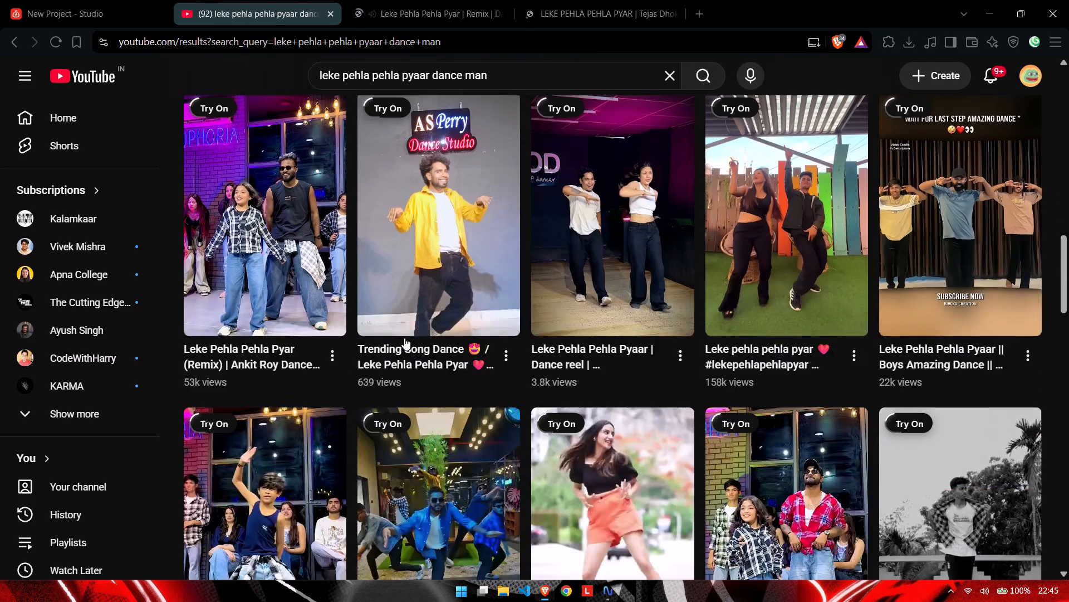
scroll(404, 338, "down", 6)
Skim through the Leke Pehla Pehla Pyar Remix dance video for its choreography, and close its tab.
left_click(410, 0)
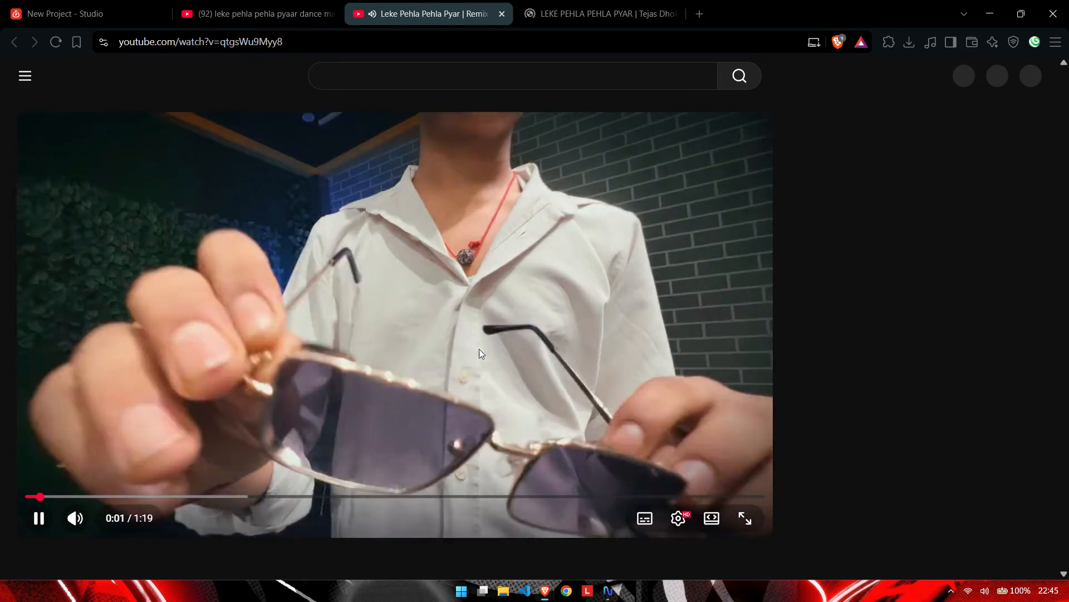
key("Right")
key("Right")
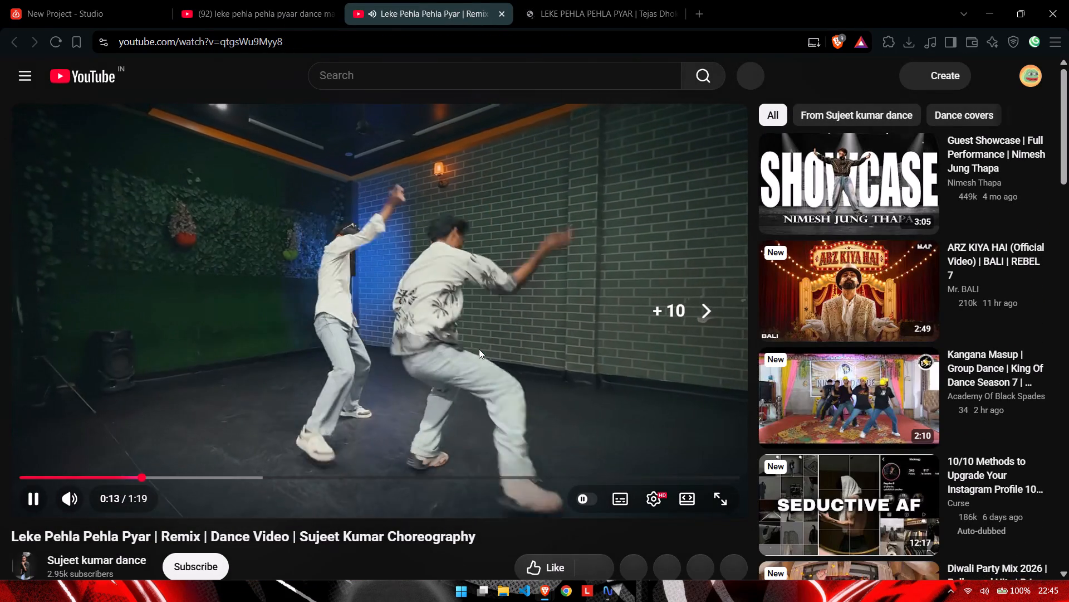
key("Right")
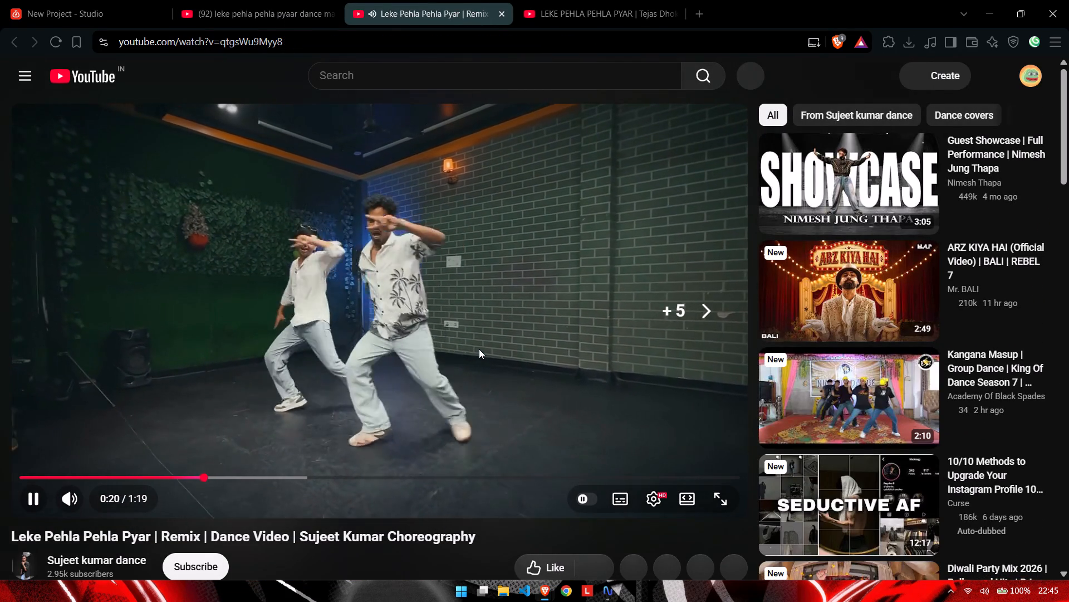
key("Right")
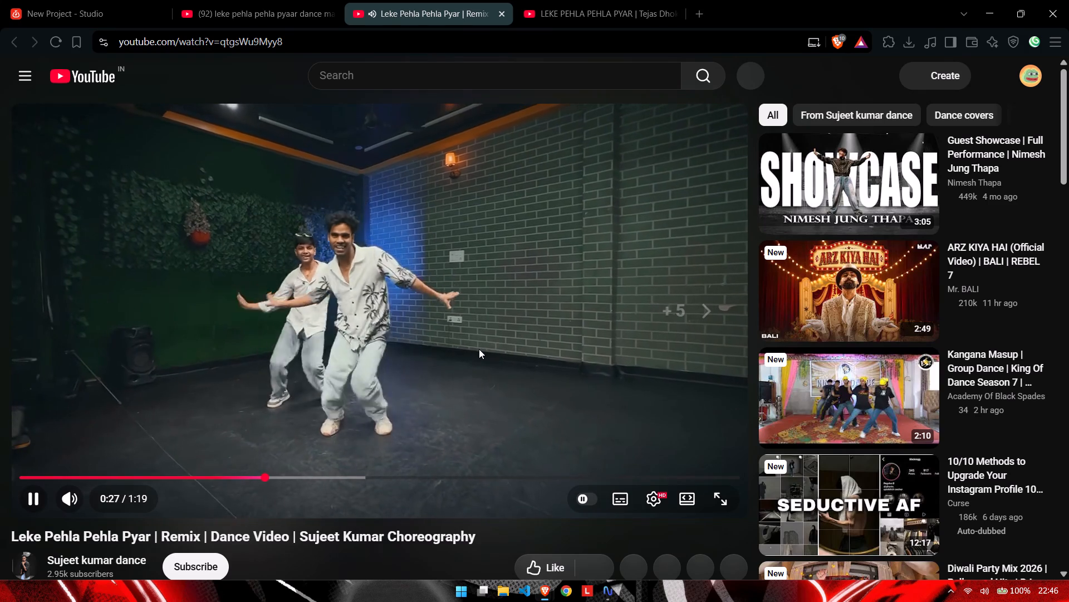
key("Right")
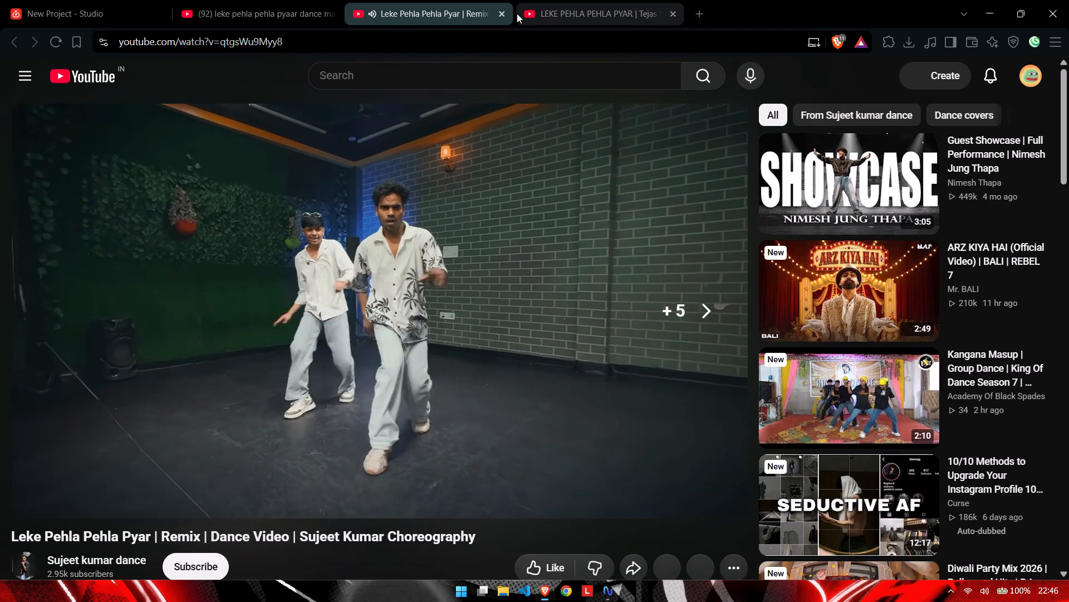
left_click(501, 16)
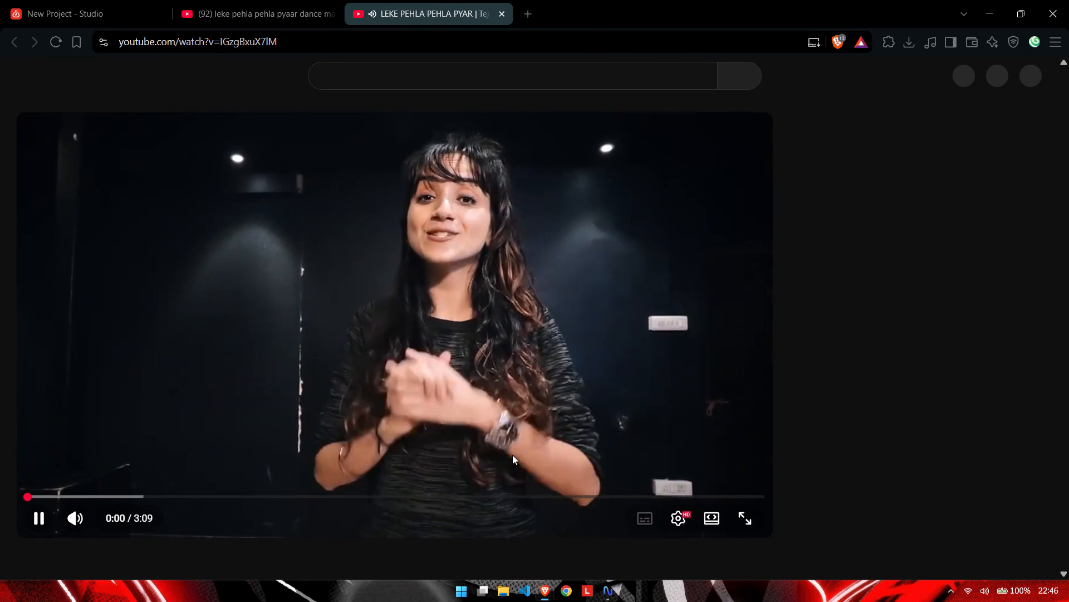
Skip through the Dancefit Live Leke Pehla Pehla Pyar video and examine its choreography.
key("Right")
key("Right")
key("Right")
key("Right")
key("Right")
key("Right")
key("Right")
key("Right")
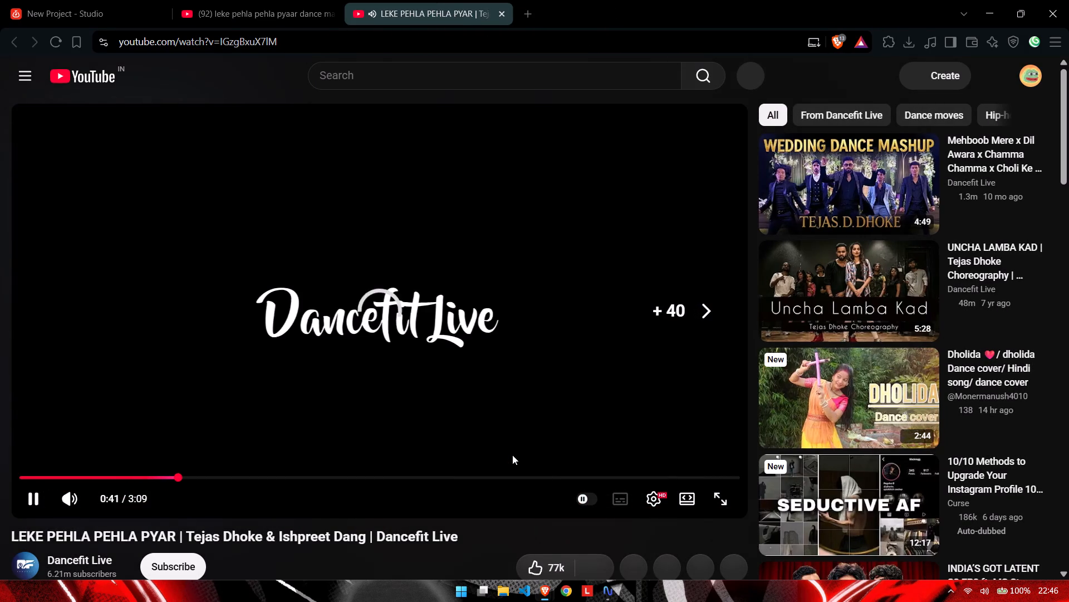
key("Right")
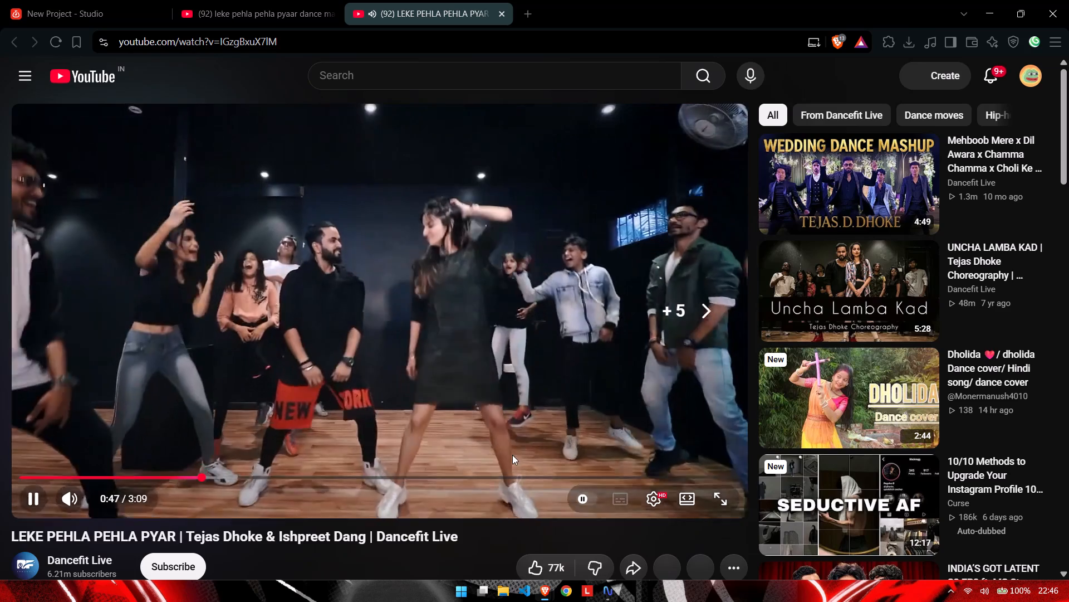
key("Right")
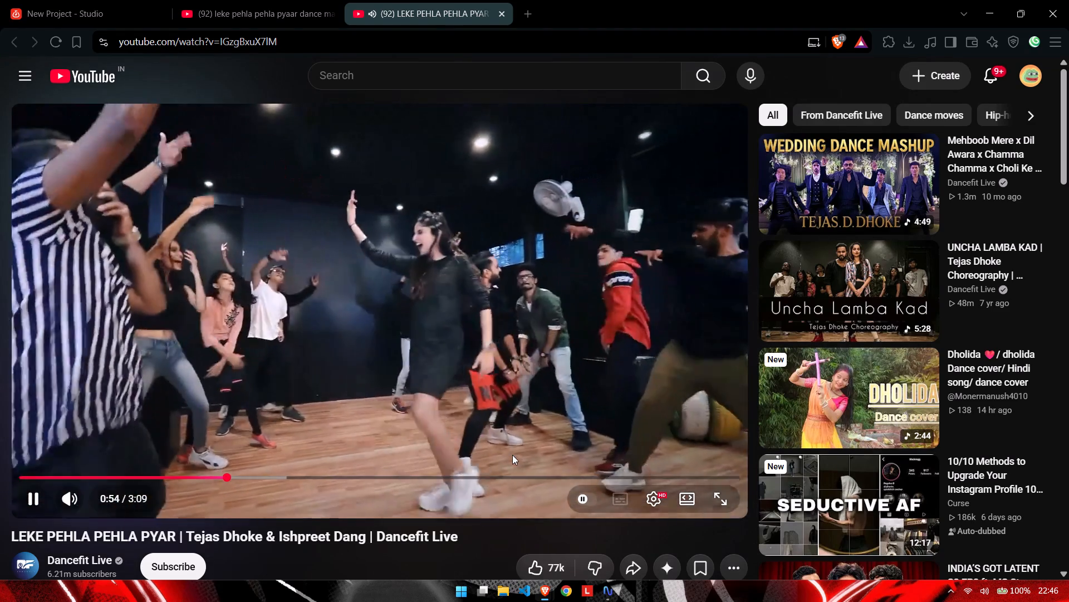
Browse more of the search results, open the BTS leke pehla pehla pyaar video in a new tab and close the Dancefit Live video.
left_click(260, 0)
scroll(292, 21, "down", 5)
scroll(474, 326, "down", 3)
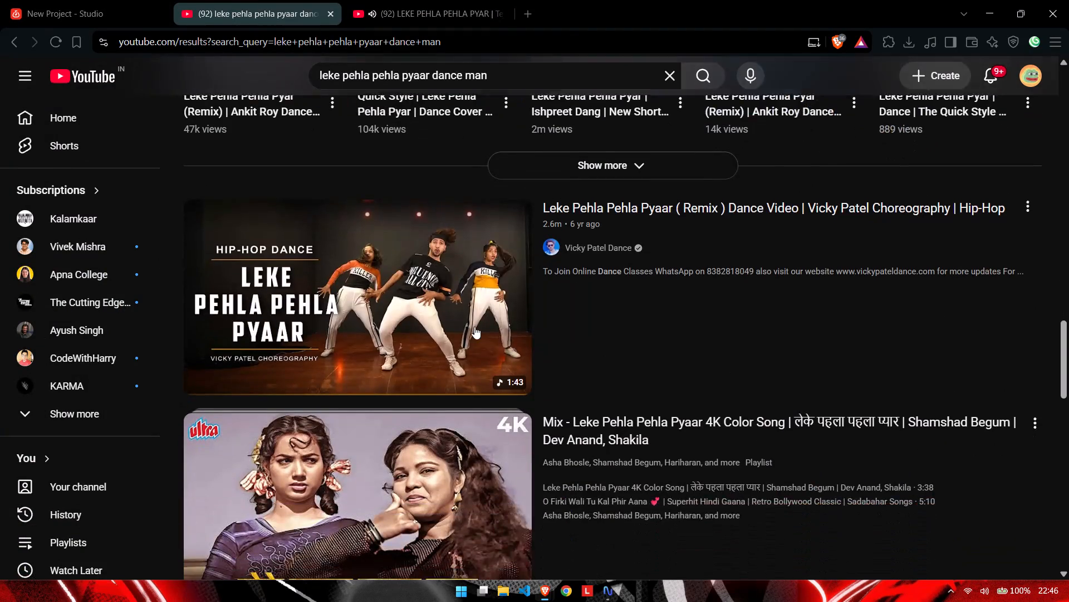
scroll(474, 327, "down", 5)
scroll(404, 233, "down", 6)
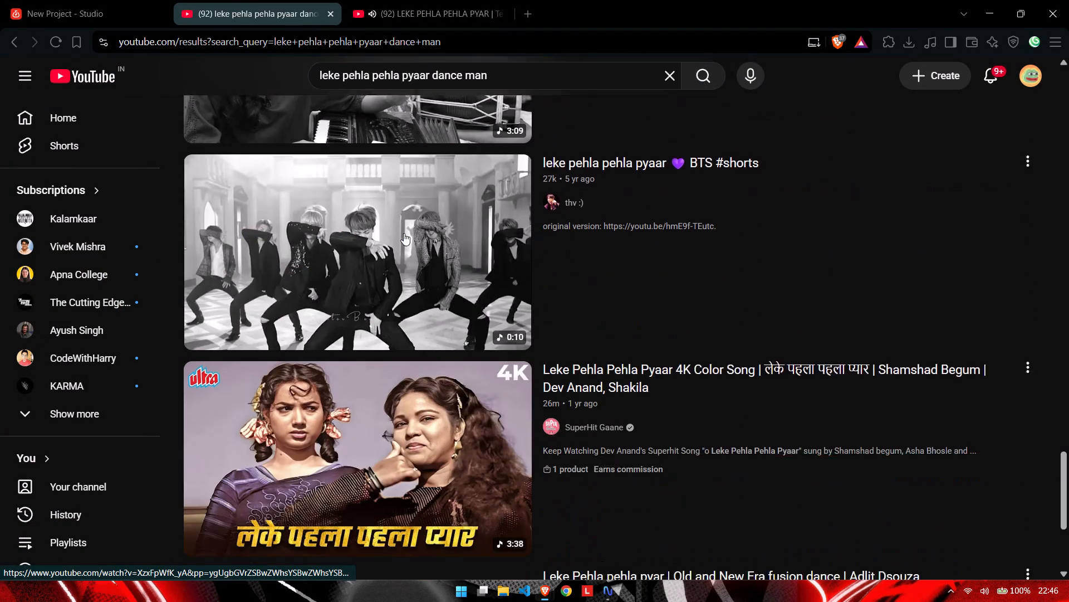
scroll(392, 187, "up", 1)
middle_click(391, 216)
left_click(434, 0)
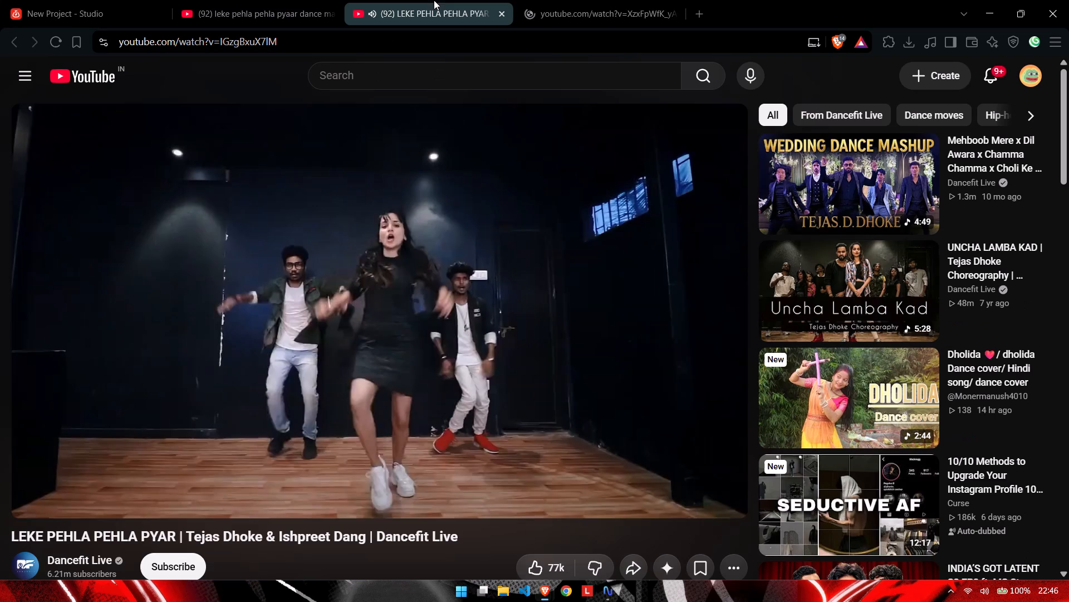
left_click(504, 12)
Look further down the results, preview the BTS leke pehla pehla pyaar video and close its tab.
left_click(197, 0)
scroll(386, 387, "down", 6)
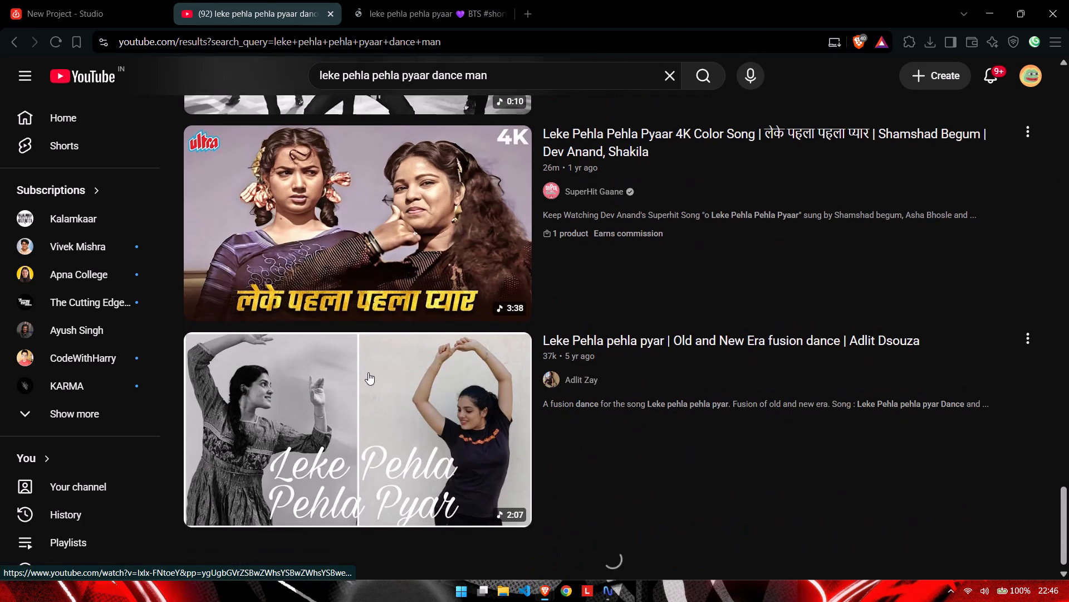
scroll(450, 395, "down", 4)
left_click(401, 0)
left_click(335, 0)
left_click(426, 0)
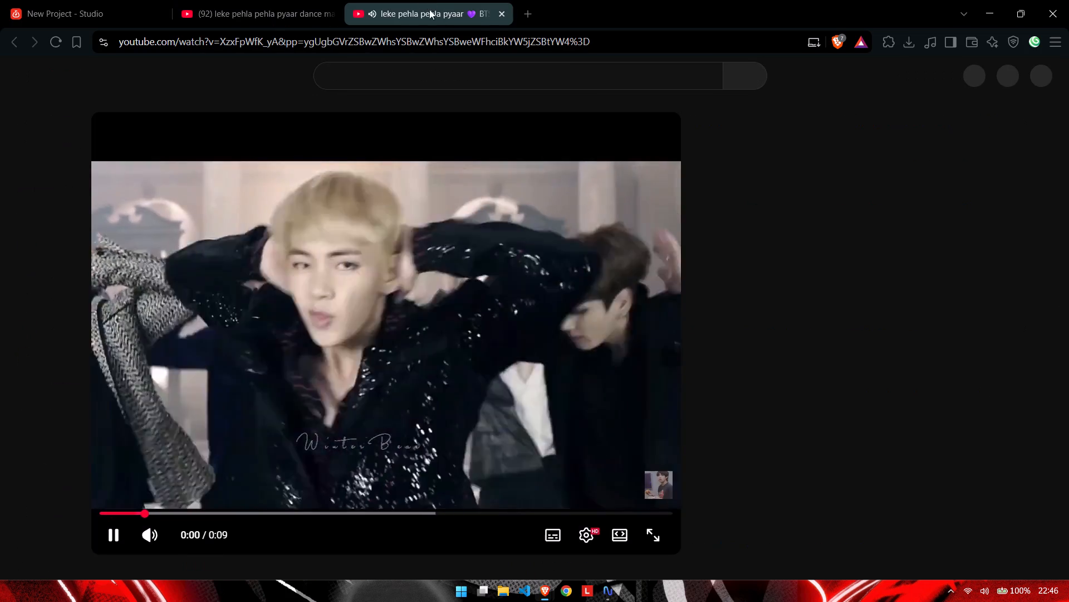
left_click(310, 0)
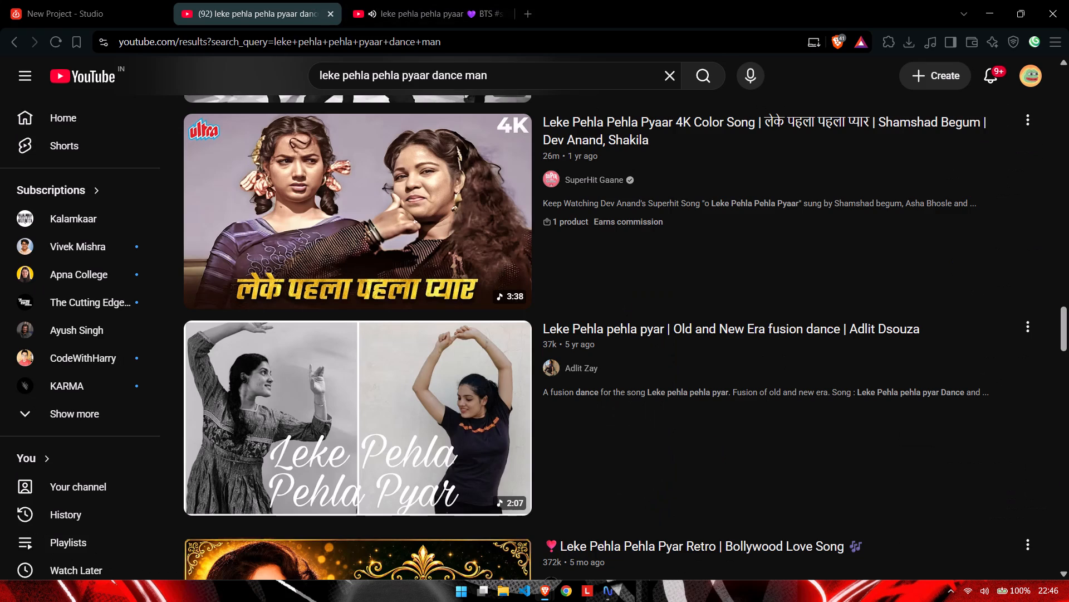
left_click(506, 18)
Scan the remaining results for suitable choreography, and search YouTube for "men hip hop dance bollywood".
scroll(478, 324, "down", 11)
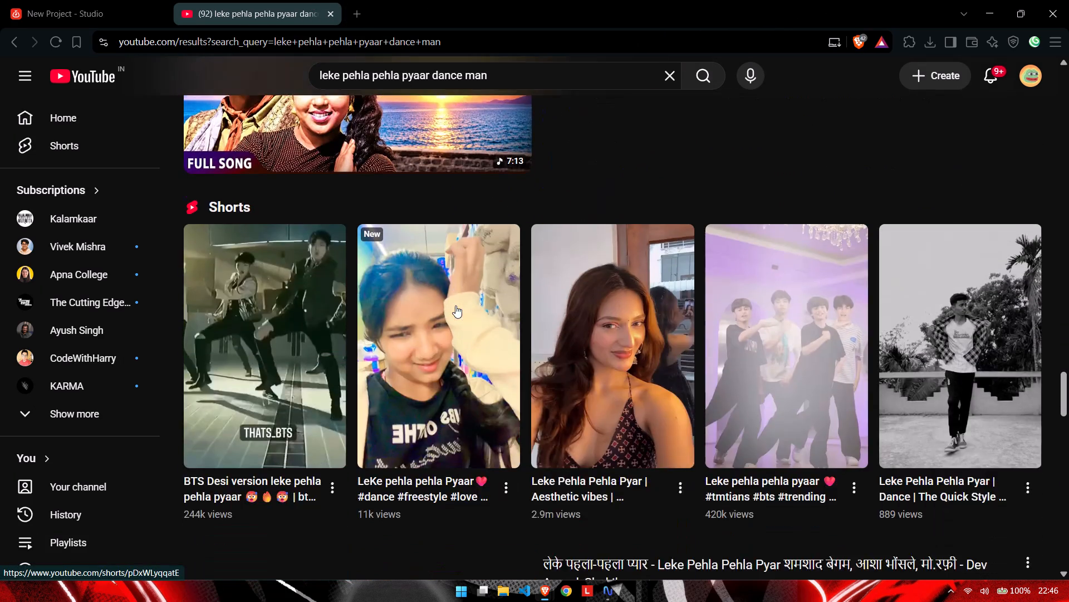
scroll(455, 305, "down", 5)
triple_click(411, 84)
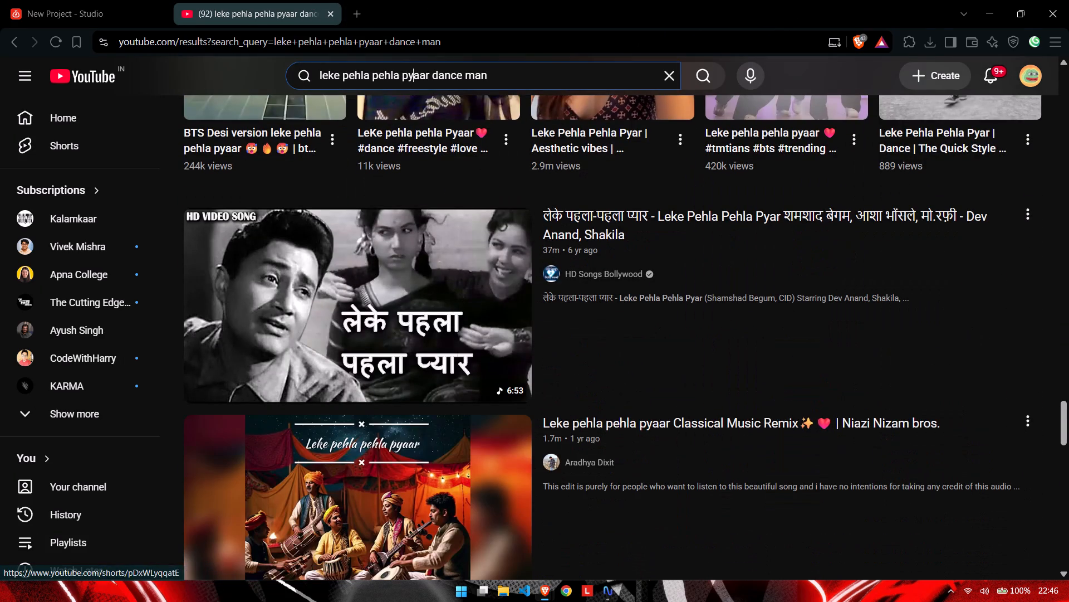
type("men hip hop dance bollywood")
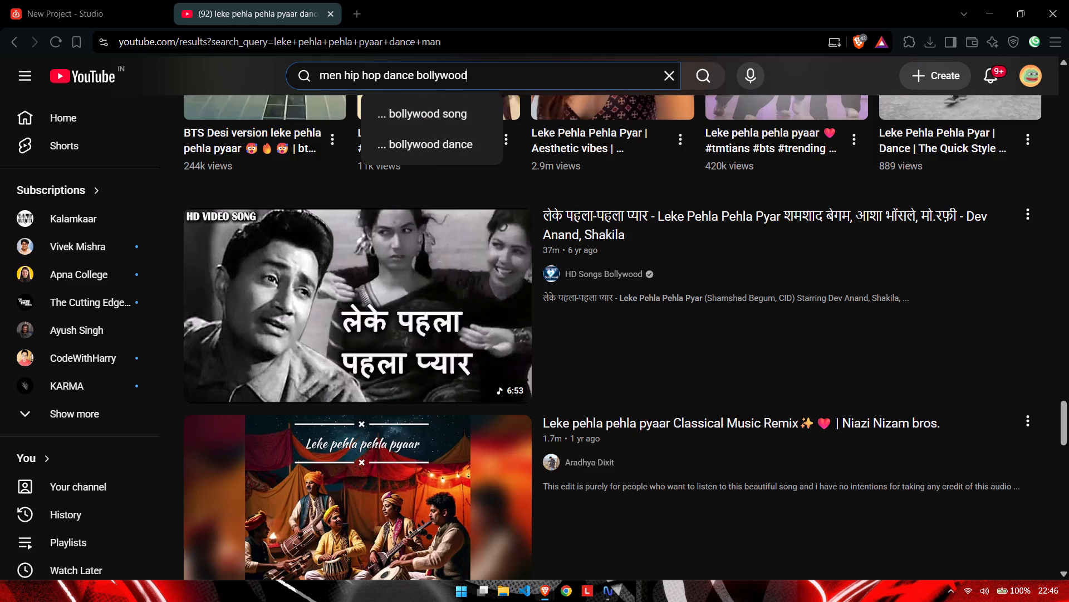
key("Return")
Browse the men's hip hop dance results and open the Shaky Shaky choreography video in its own tab.
scroll(458, 182, "down", 6)
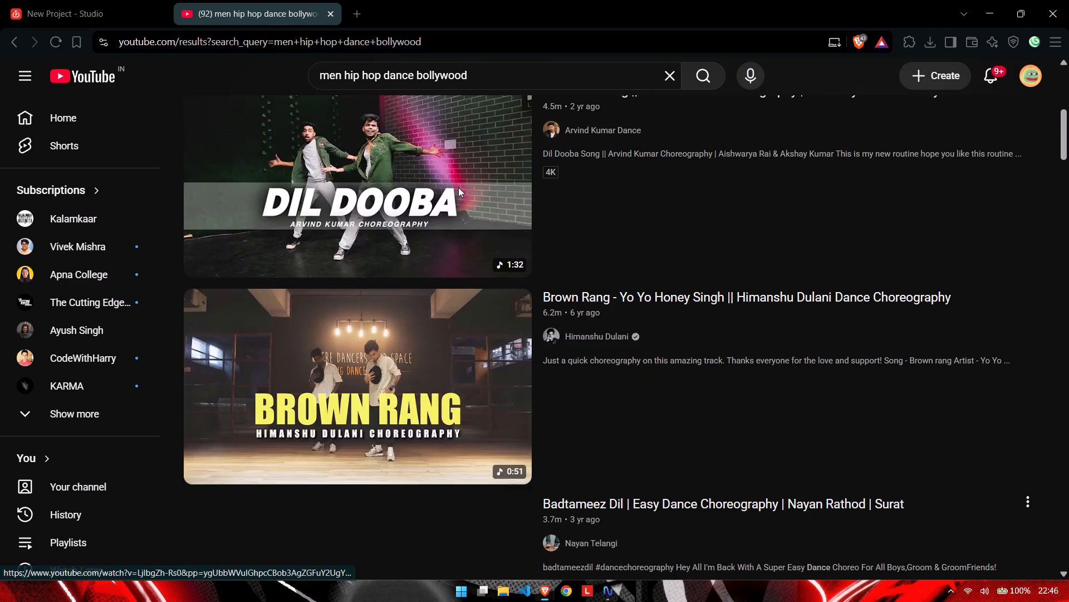
scroll(458, 187, "up", 2)
scroll(467, 236, "down", 3)
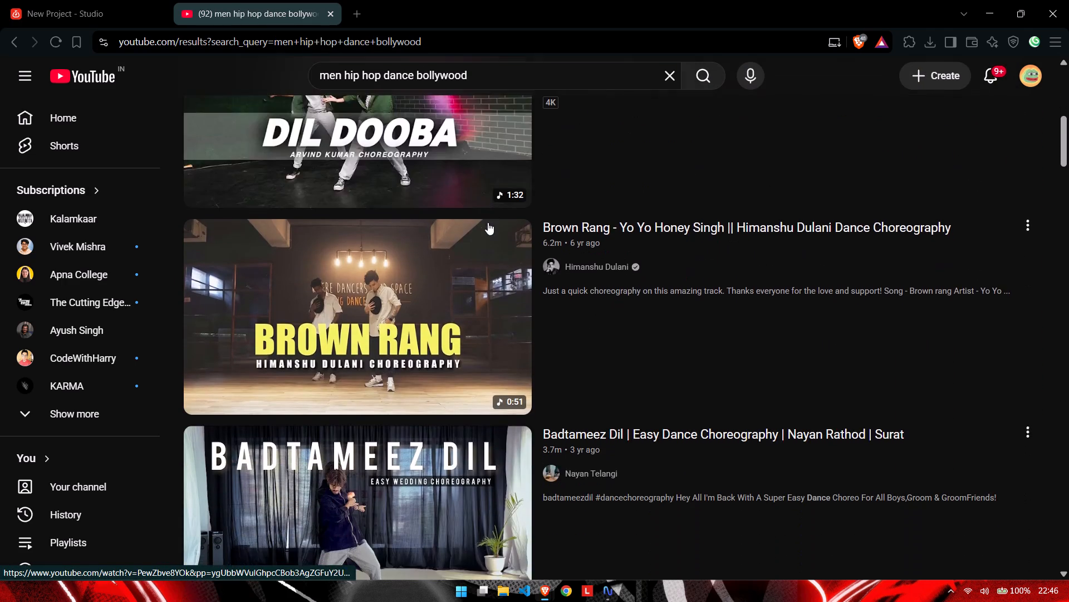
scroll(487, 235, "down", 16)
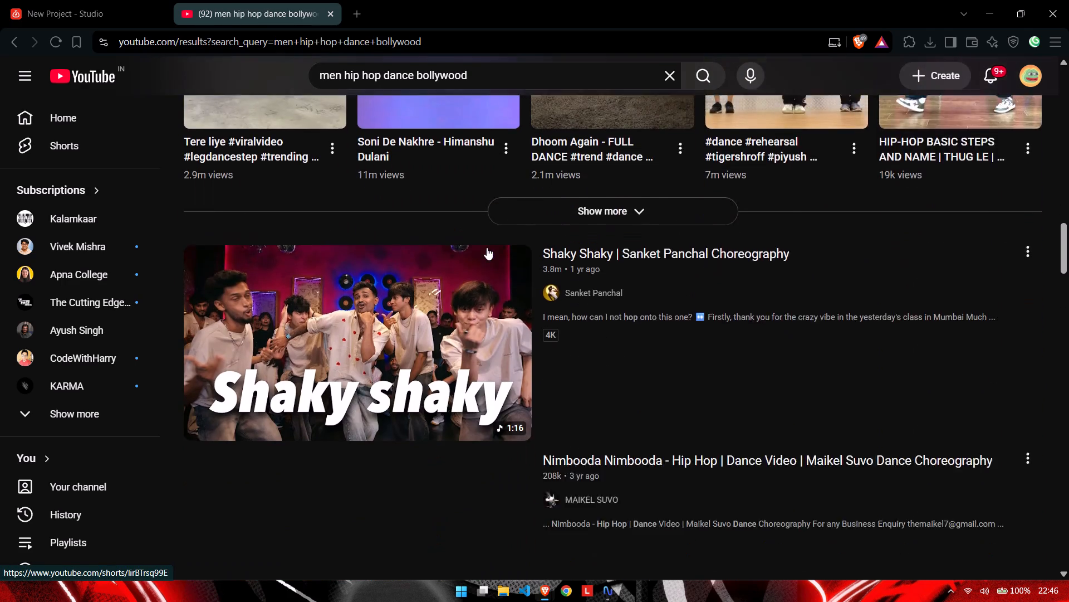
scroll(487, 247, "down", 1)
scroll(1068, 251, "down", 2)
scroll(414, 244, "up", 2)
middle_click(414, 244)
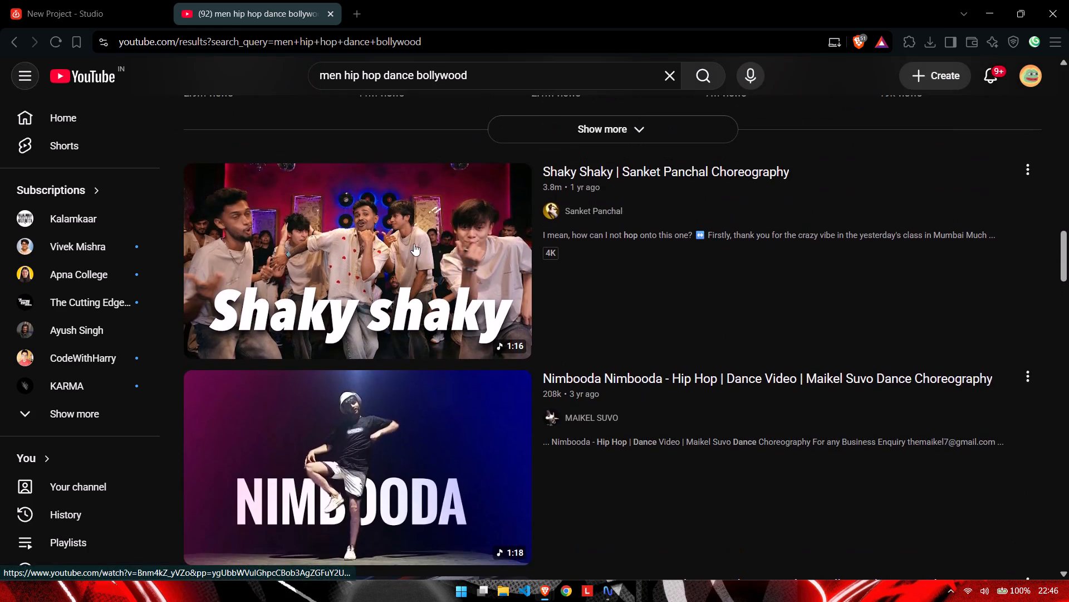
left_click(346, 0)
left_click(305, 0)
scroll(491, 265, "down", 5)
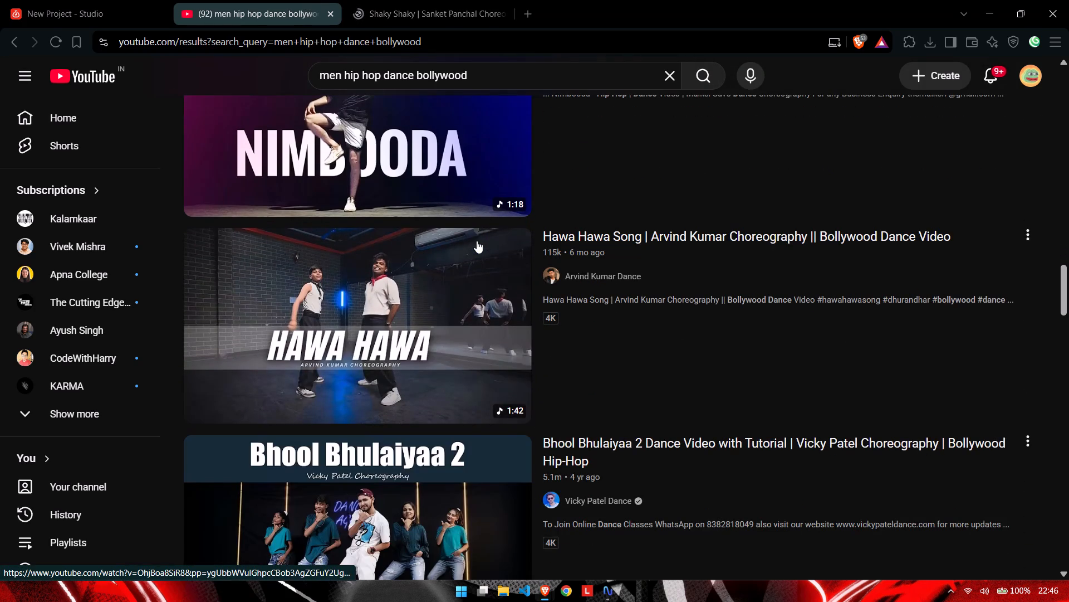
scroll(1068, 240, "up", 1)
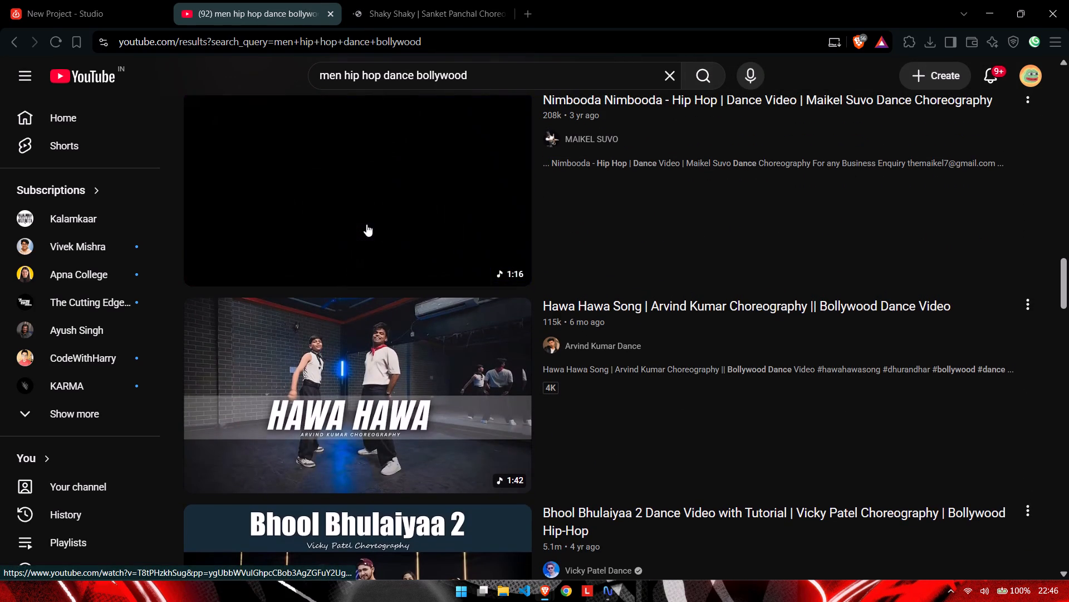
scroll(374, 239, "down", 2)
left_click(482, 0)
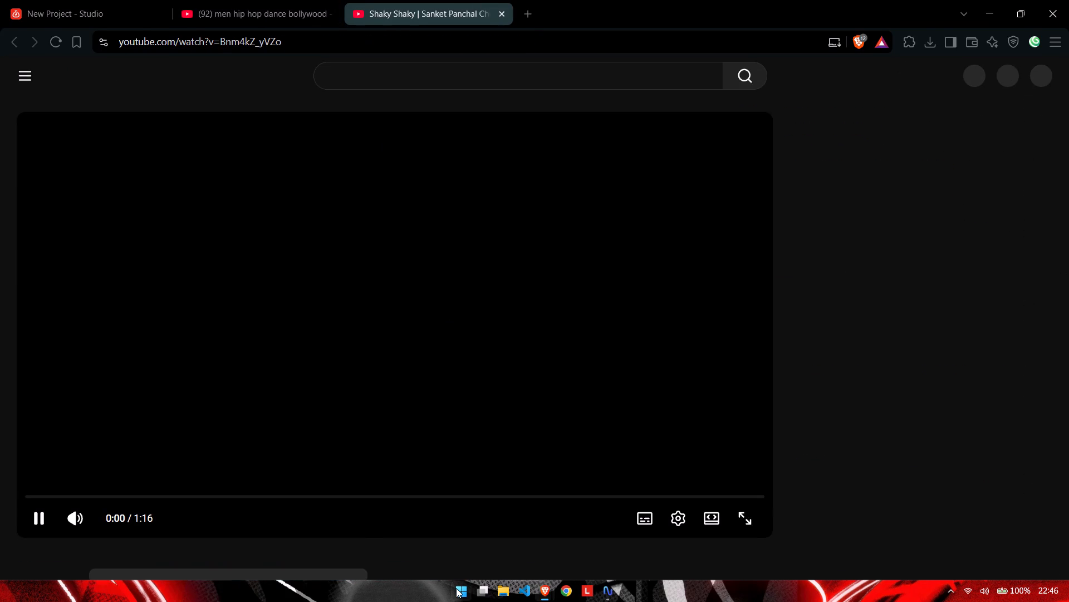
Open the Epic Games Launcher, launch Rocket League and minimise the launcher window.
left_click(456, 588)
type("epi")
key("Return")
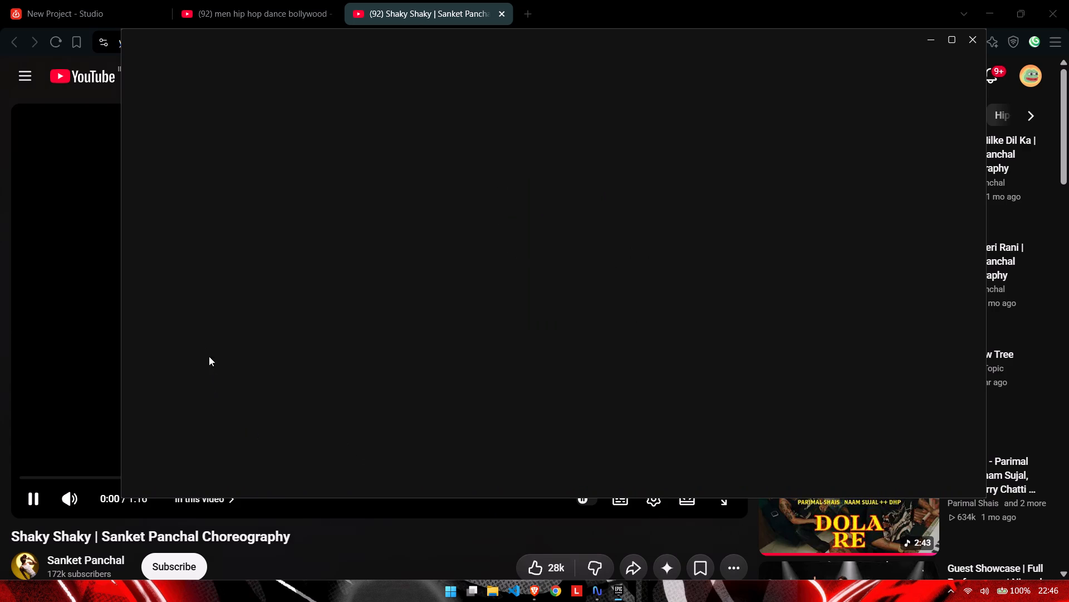
left_click_drag(589, 36, 567, 54)
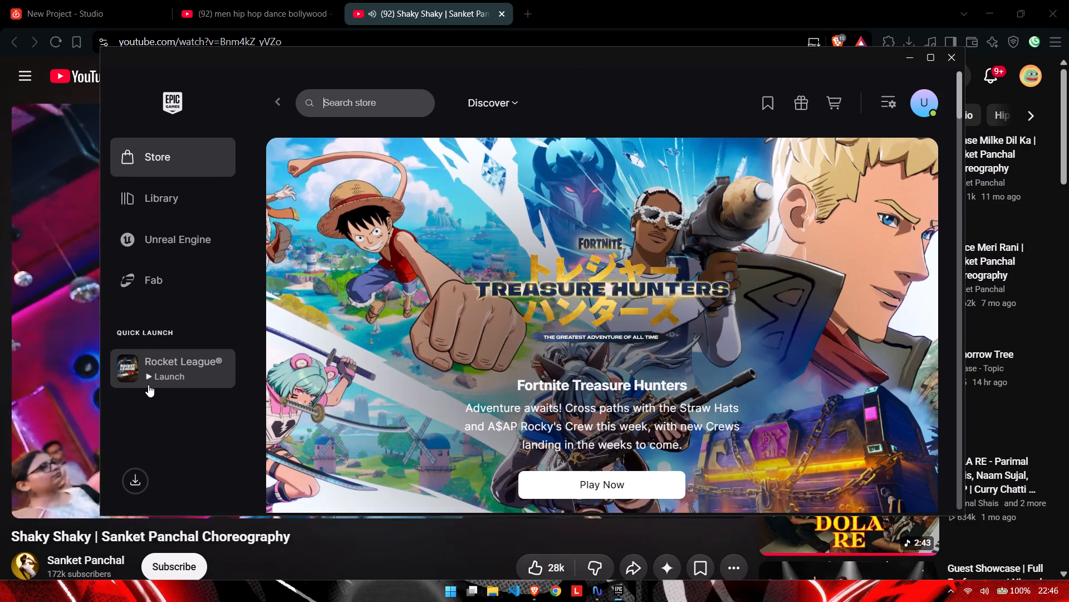
left_click(157, 375)
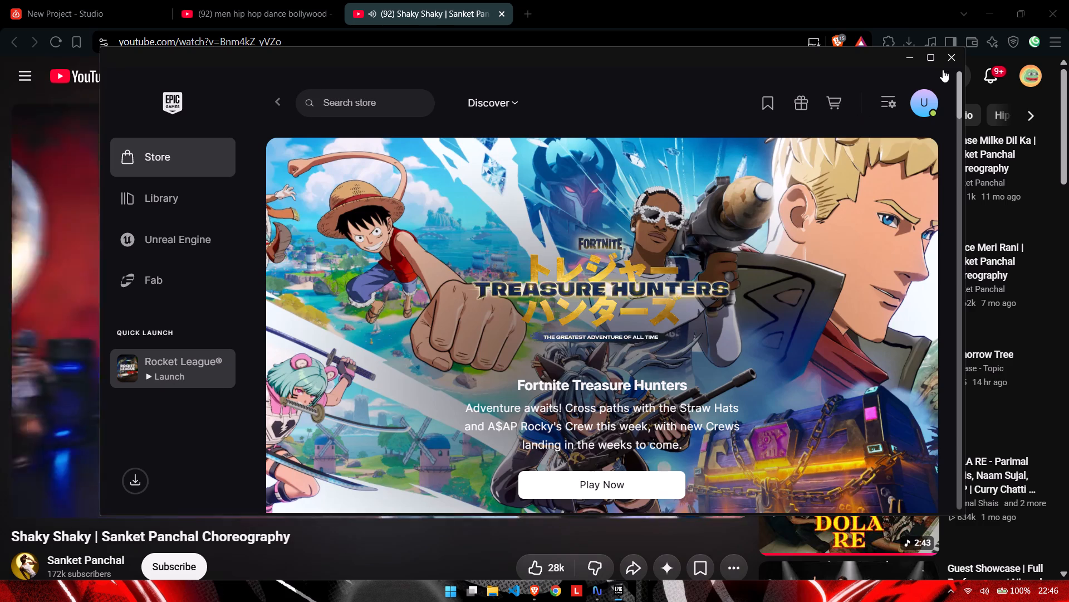
left_click(908, 54)
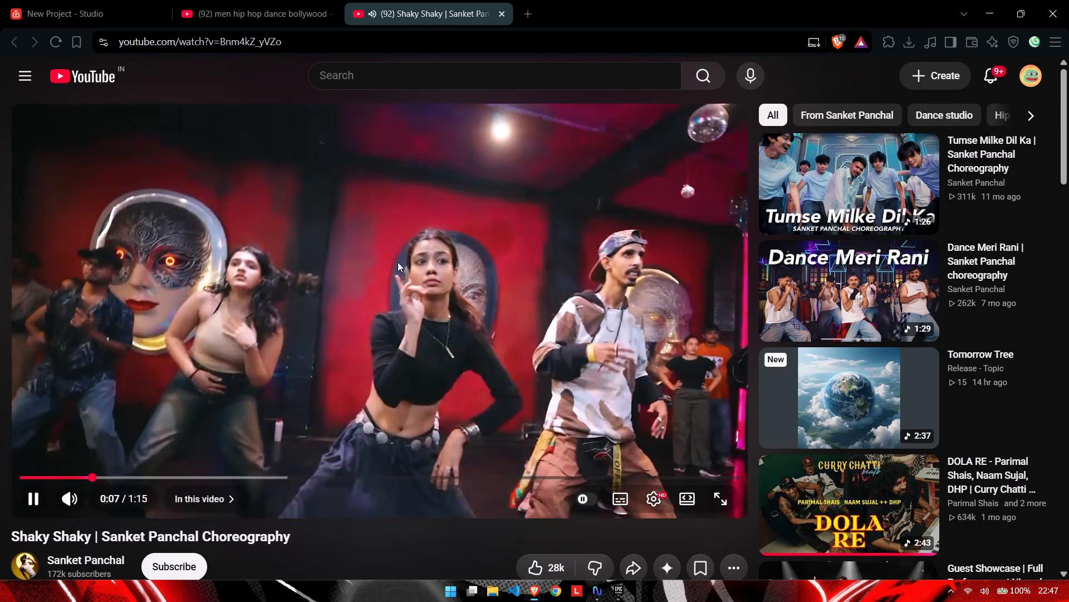
Skip through the Shaky Shaky video to examine its choreography, briefly checking the search results in between.
key("Right")
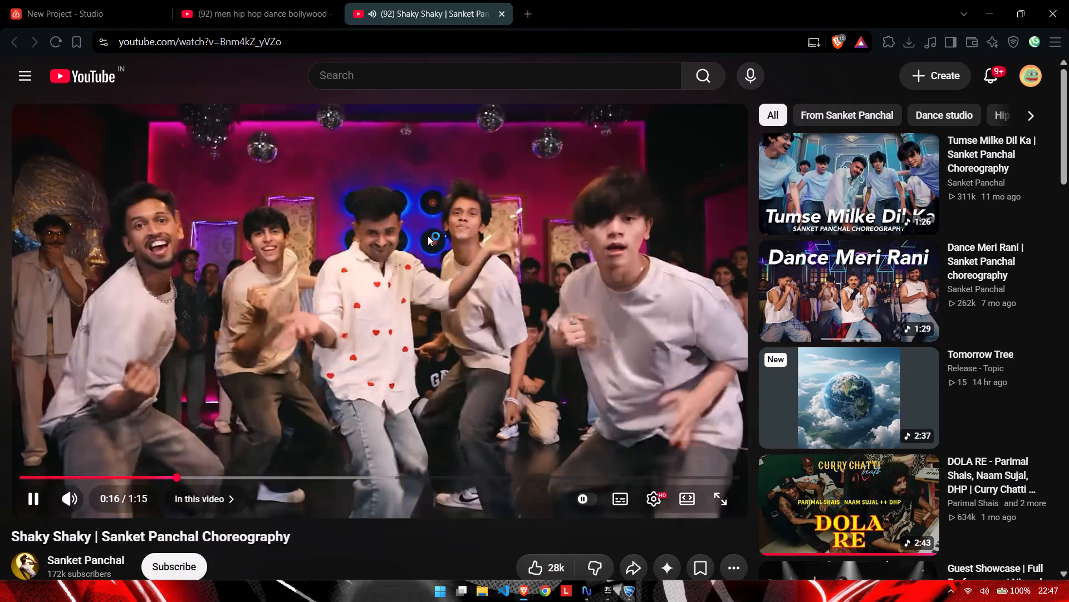
key("Right")
key("Right")
left_click(196, 0)
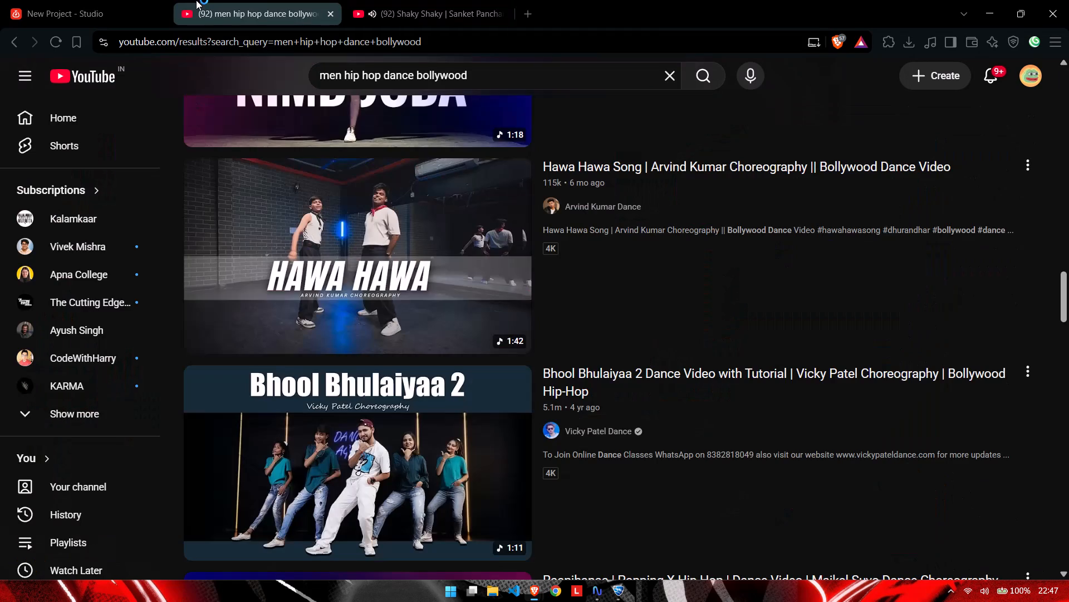
left_click(399, 0)
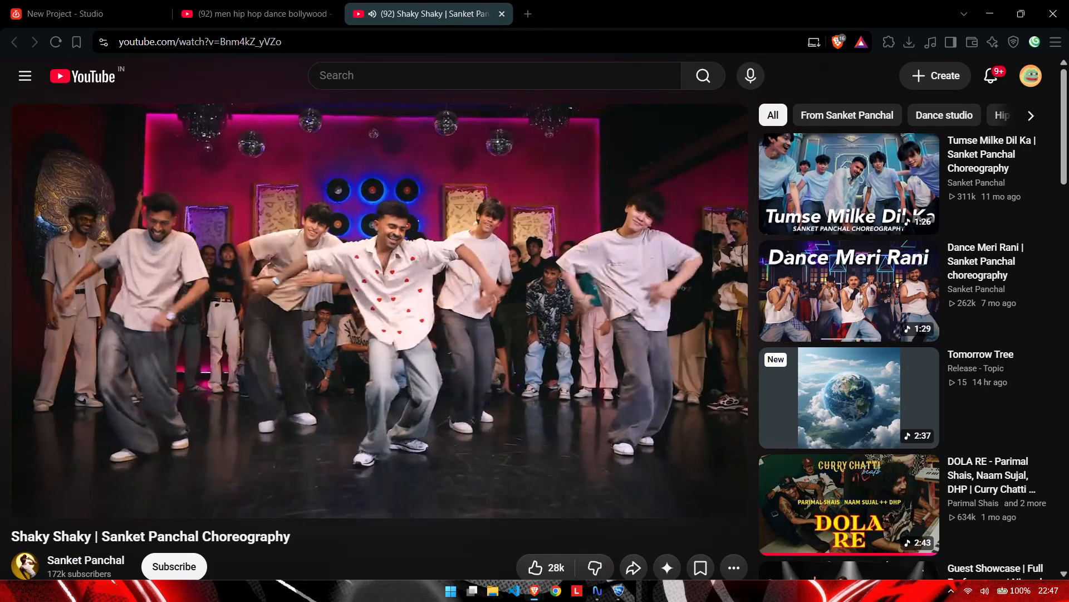
Pause the Shaky Shaky choreography video and search YouTube for "shaky shaky song" from the results tab.
left_click(517, 259)
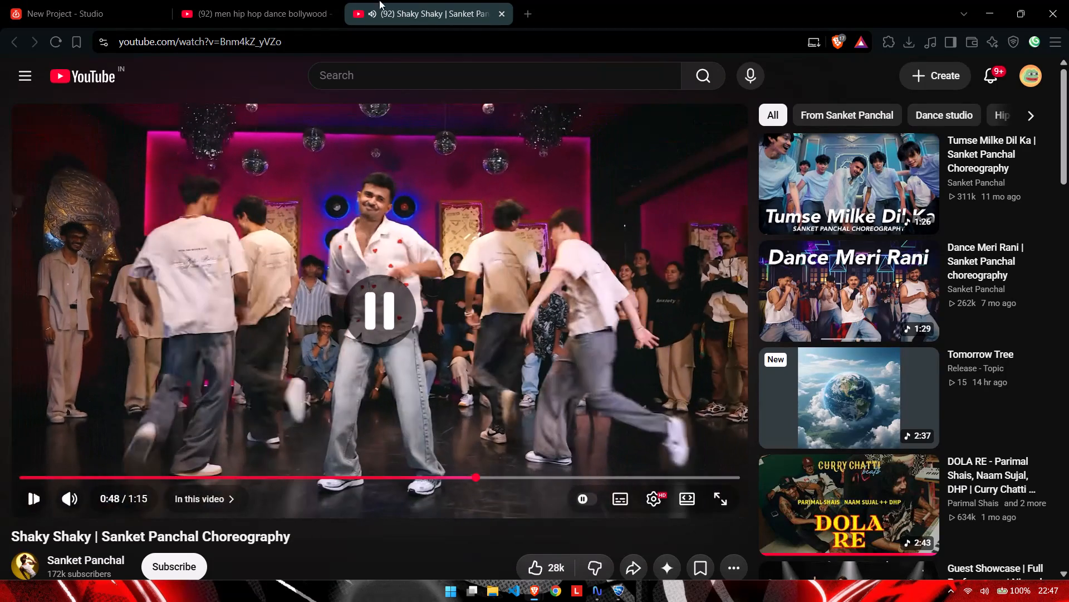
left_click(273, 0)
left_click(1051, 34)
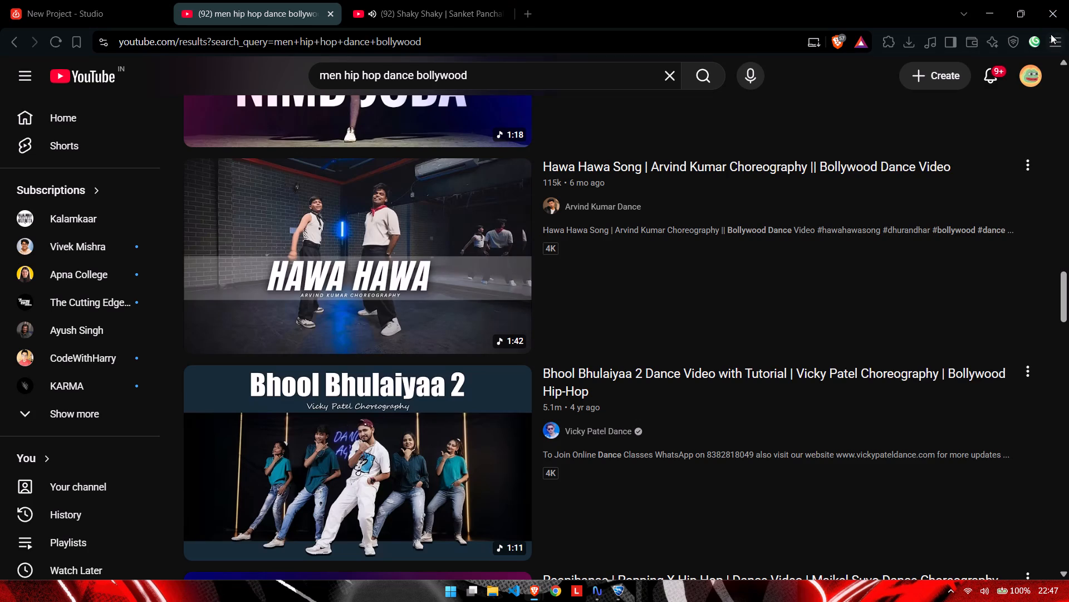
left_click(625, 588)
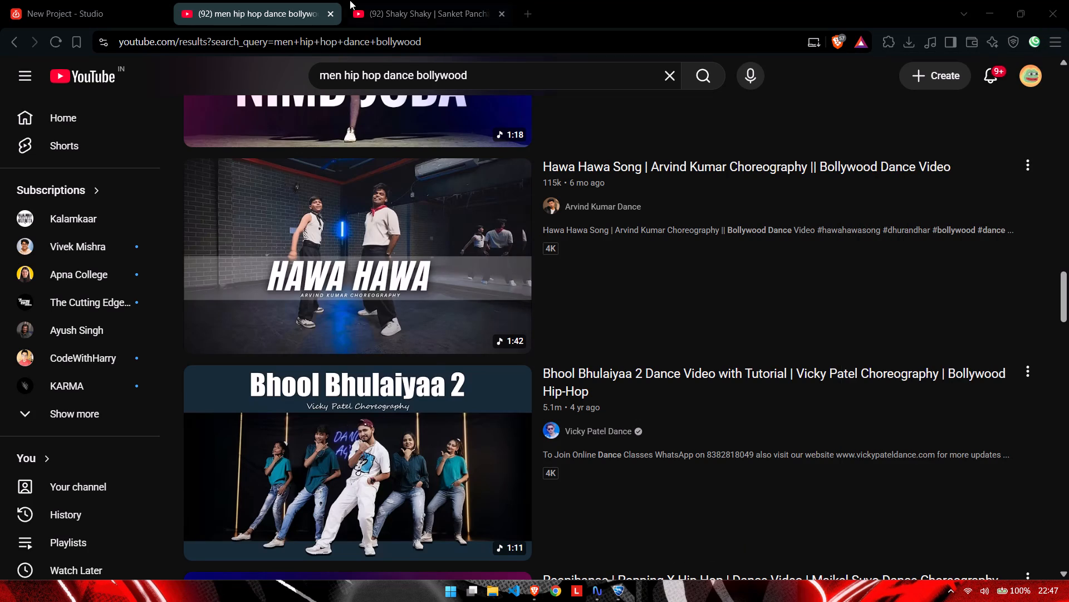
left_click(355, 0)
left_click(205, 0)
triple_click(424, 76)
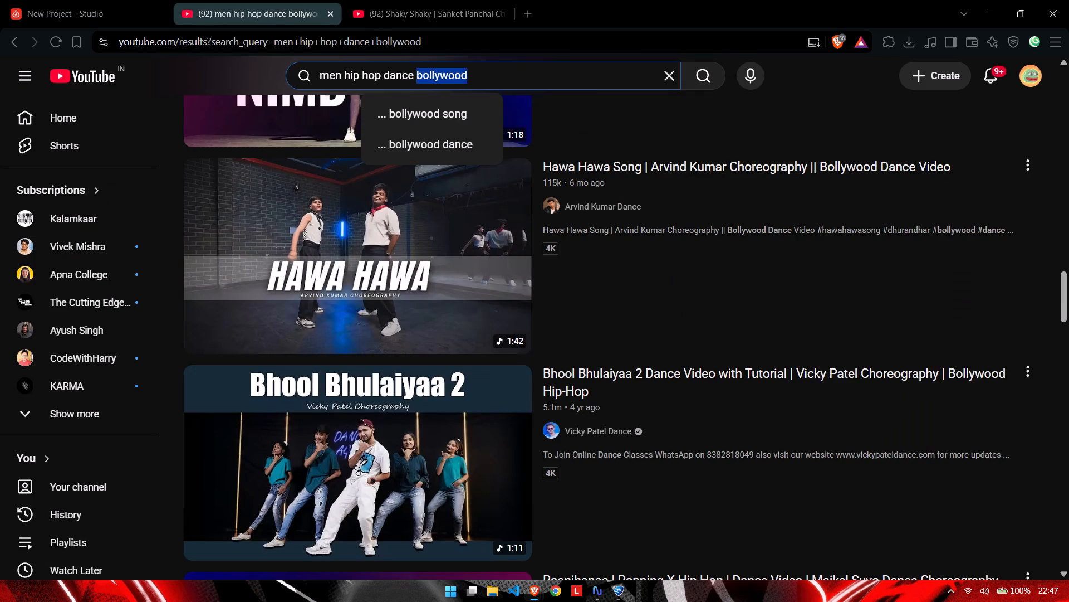
type("shaku")
key("BackSpace")
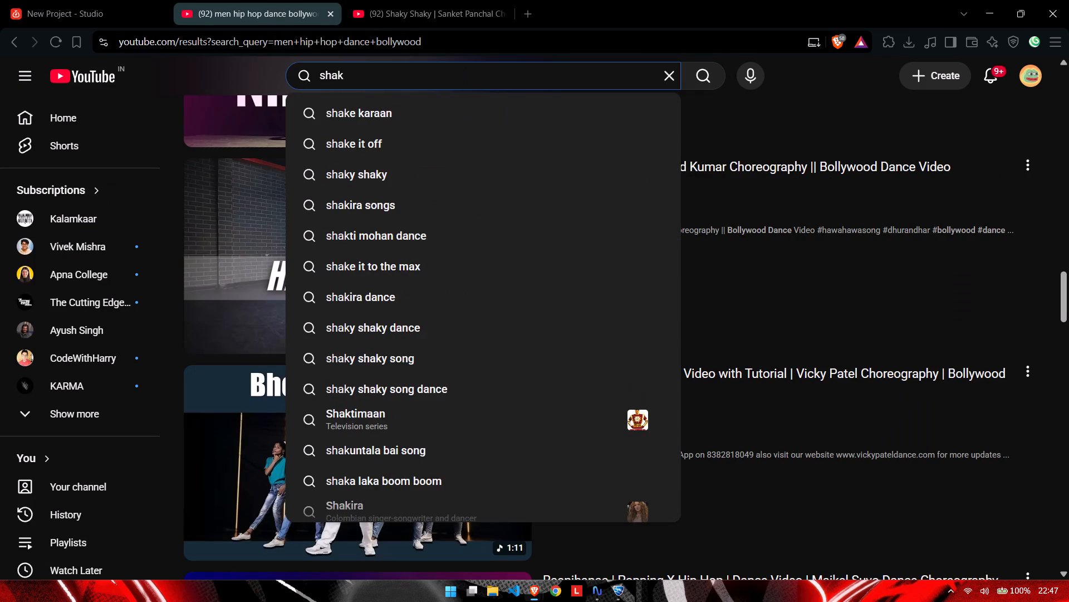
type("y shaky")
key("space")
key("Down")
key("Down")
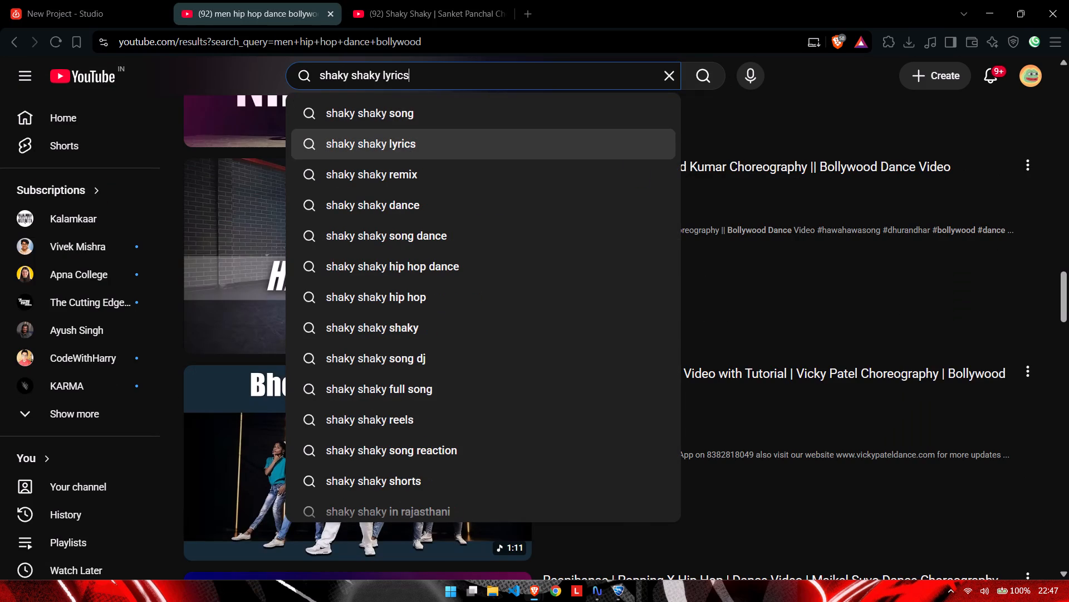
key("Up")
key("Return")
Copy the share link of Sanju Rathod's official Shaky video from the YouTube search results.
left_click(104, 0)
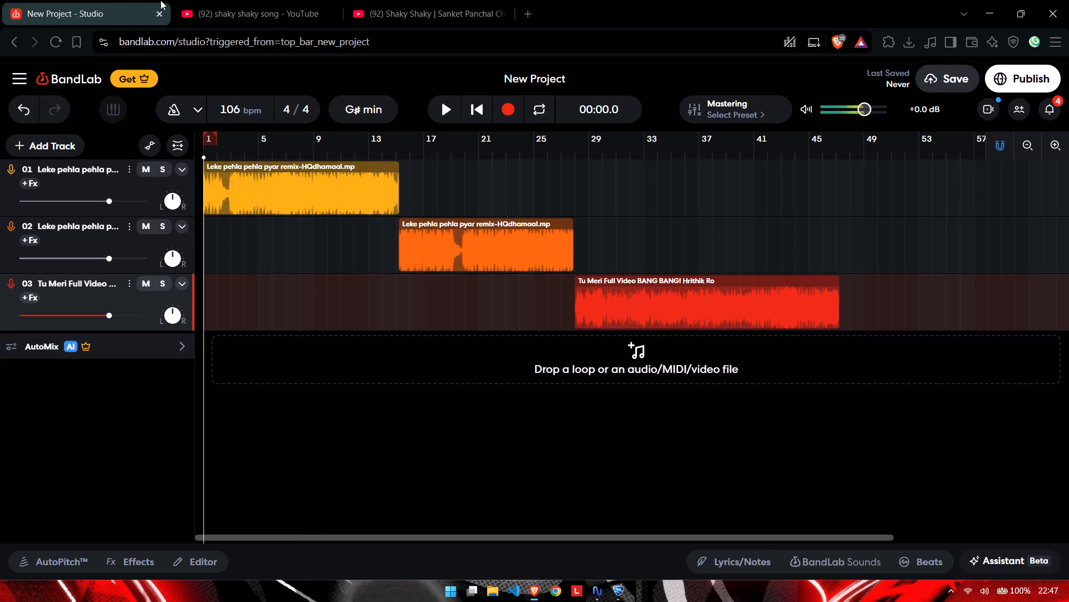
left_click(325, 0)
scroll(1051, 161, "up", 1)
left_click(1027, 145)
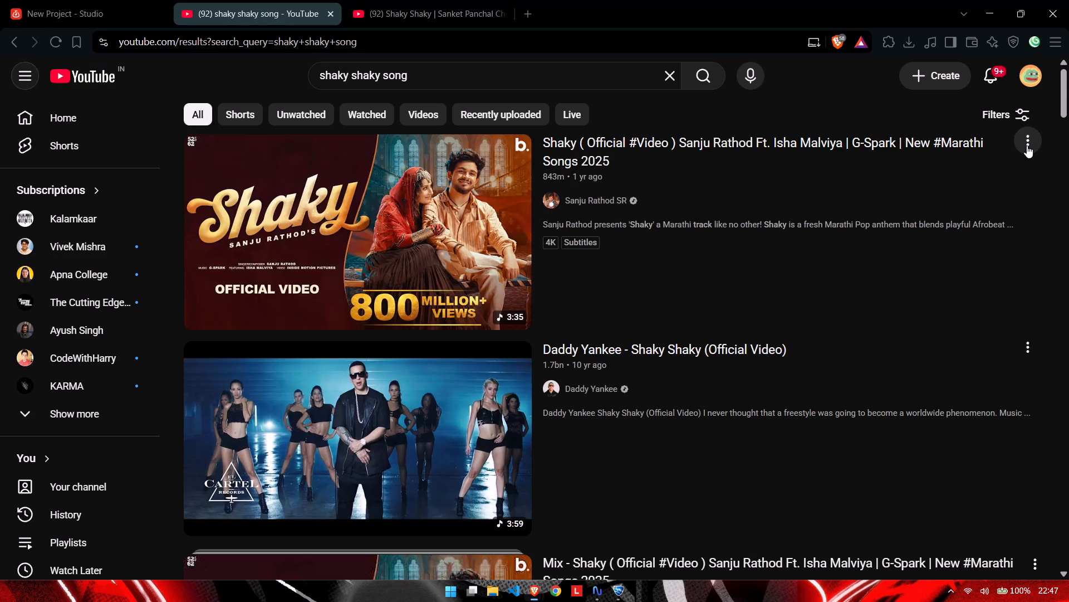
left_click(958, 259)
left_click(647, 392)
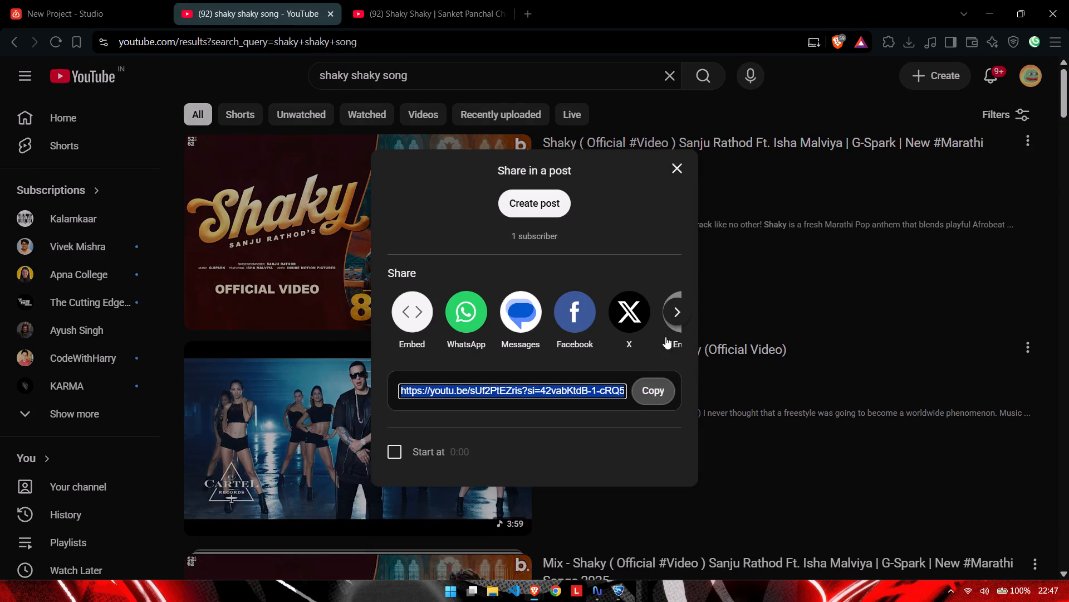
left_click(680, 180)
left_click(679, 174)
Search the web for "yt to mp3" in a new tab and open the YTMP3 converter site.
left_click(527, 13)
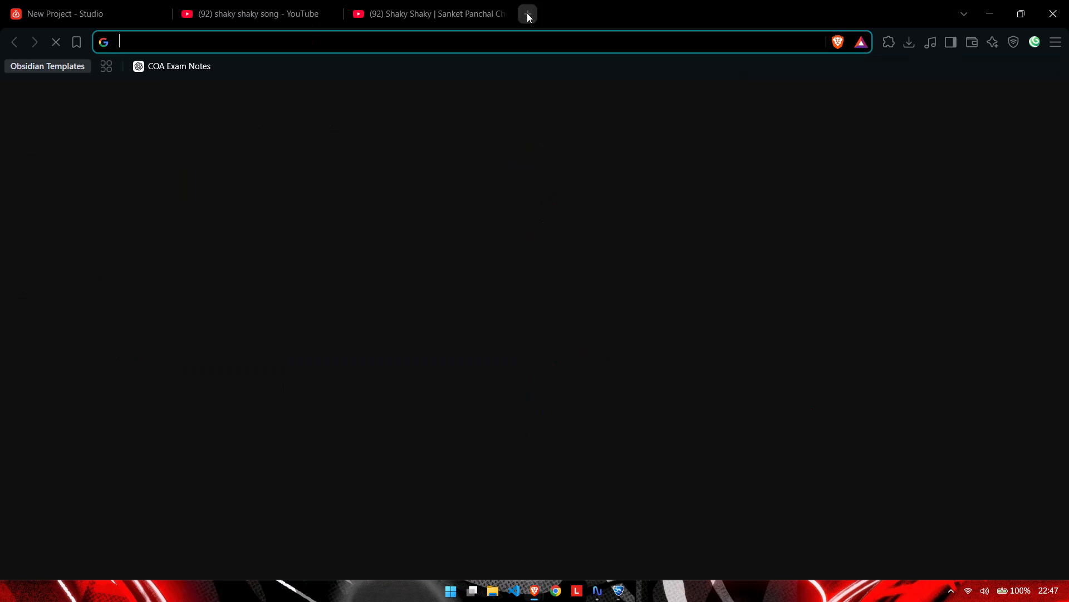
type("yt to")
key("Return")
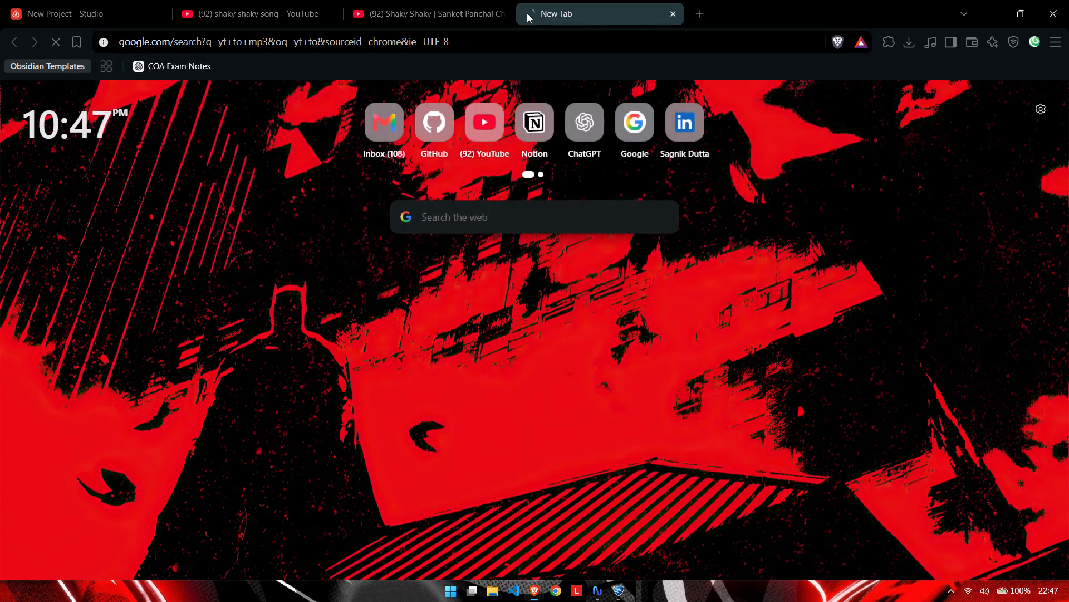
left_click(401, 210)
left_click(362, 207)
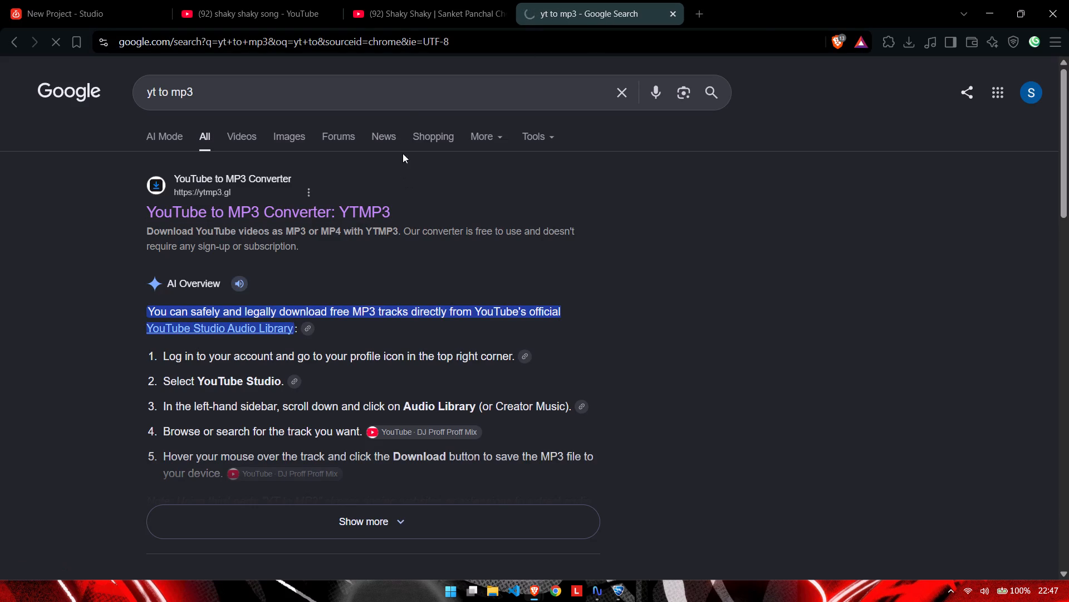
Paste the copied Shaky video link into the converter and start its conversion to MP3.
scroll(435, 139, "up", 2)
left_click(462, 180, "ctrl")
key("ctrl+v")
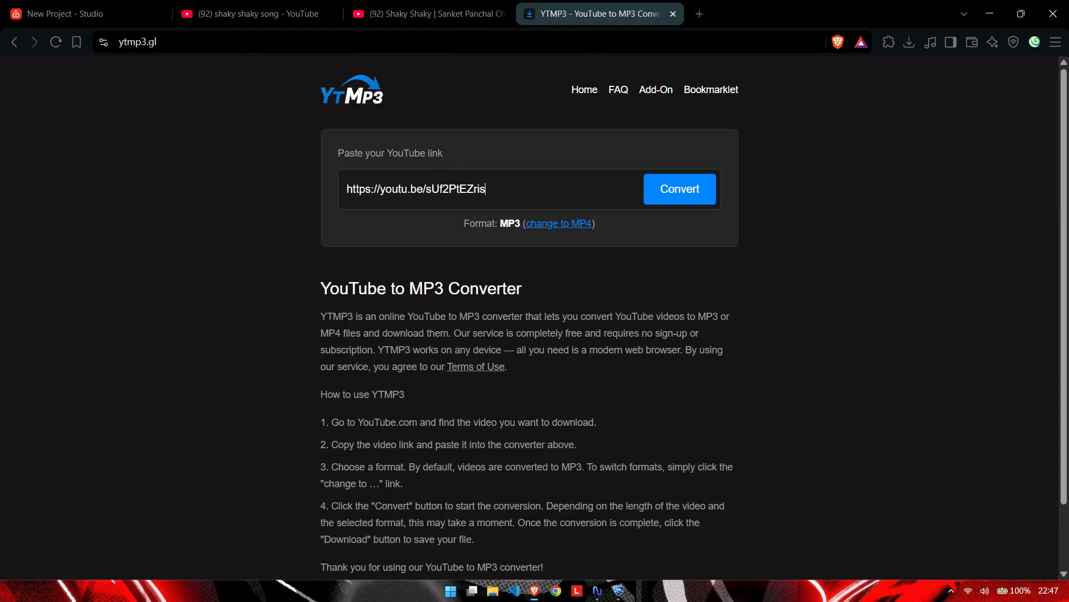
key("Return")
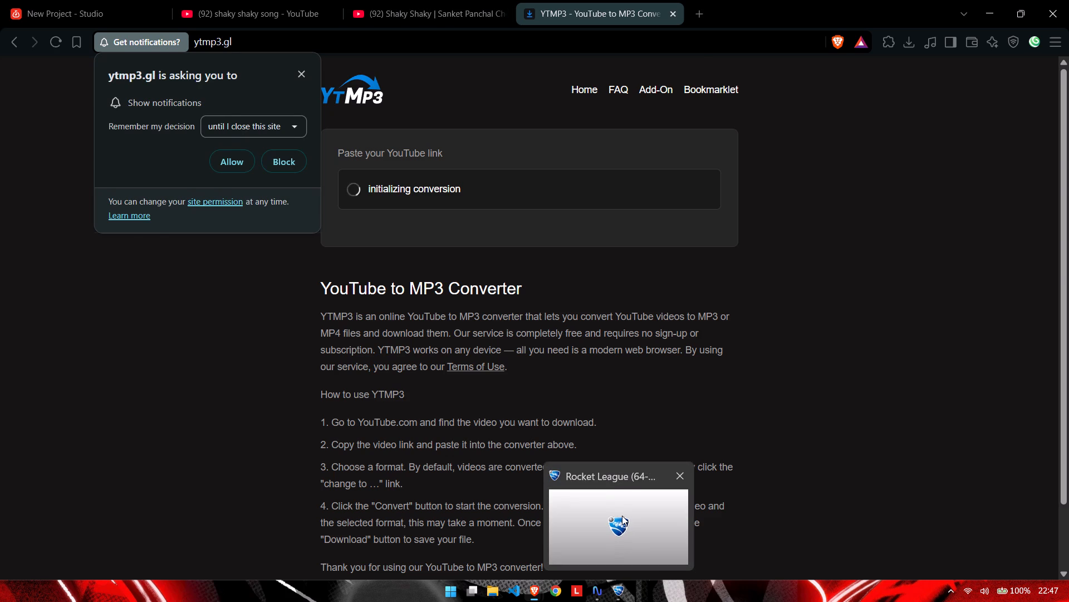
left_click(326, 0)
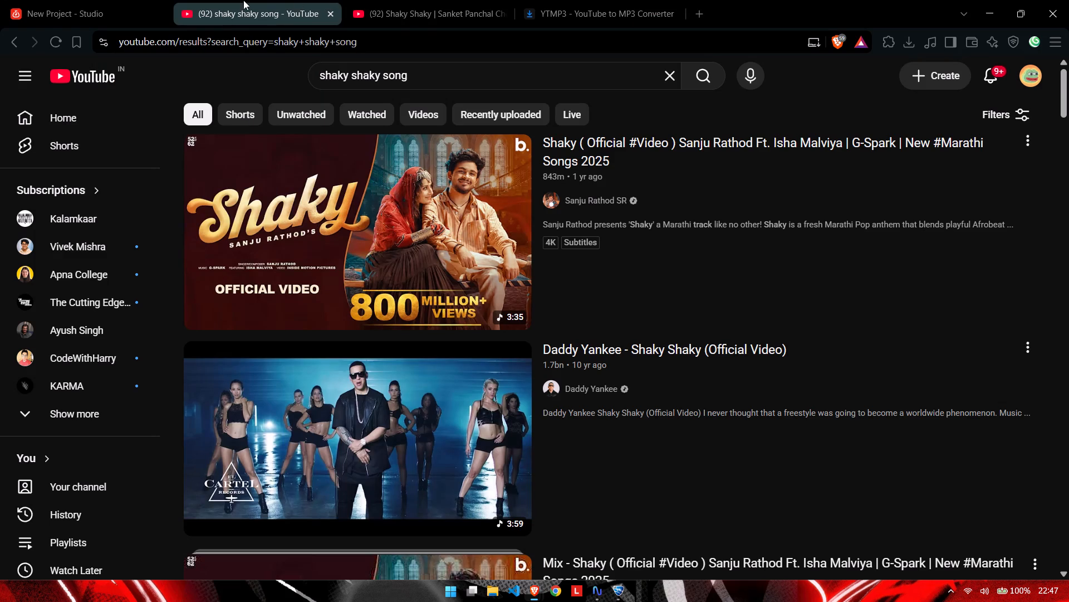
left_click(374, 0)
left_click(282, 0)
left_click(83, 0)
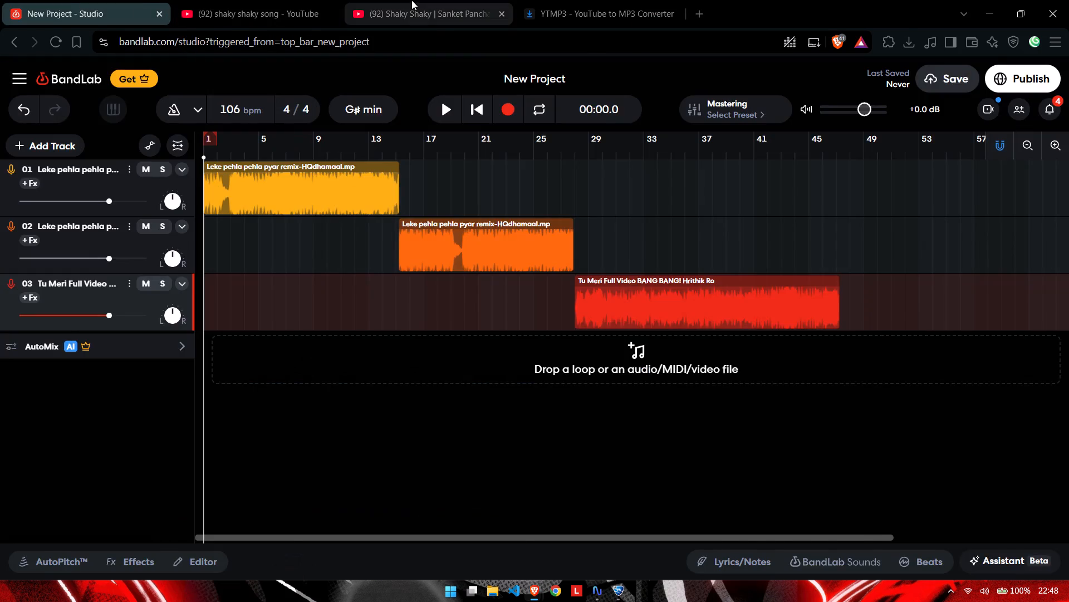
Return to the YouTube results for the Shaky song and change the search to "shaky shaky dance".
left_click(411, 0)
left_click(181, 0)
left_click_drag(383, 80, 416, 73)
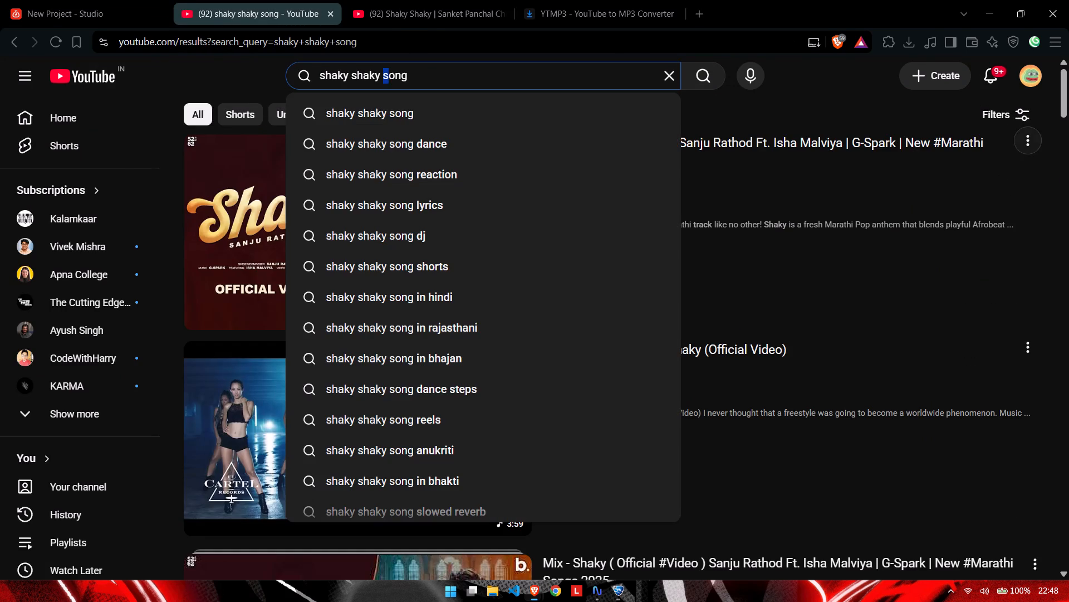
left_click_drag(416, 73, 428, 70)
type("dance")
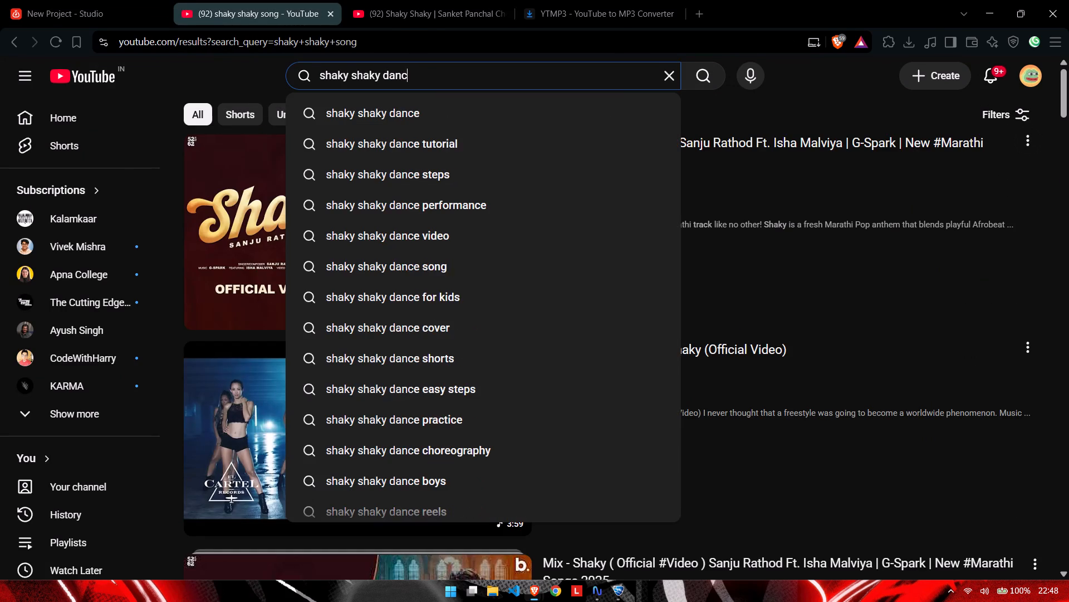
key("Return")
left_click(552, 89)
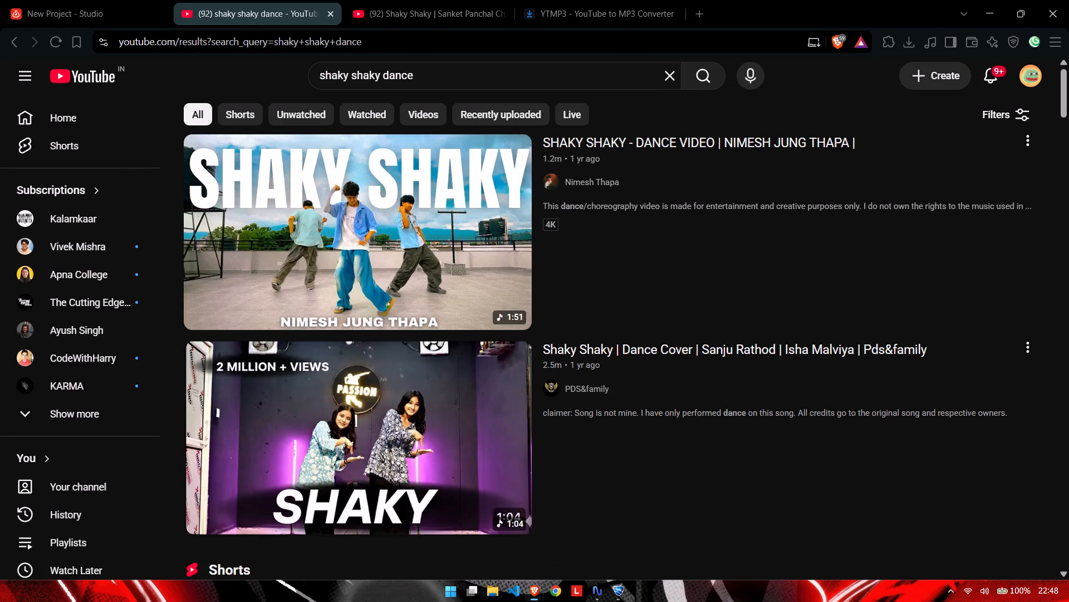
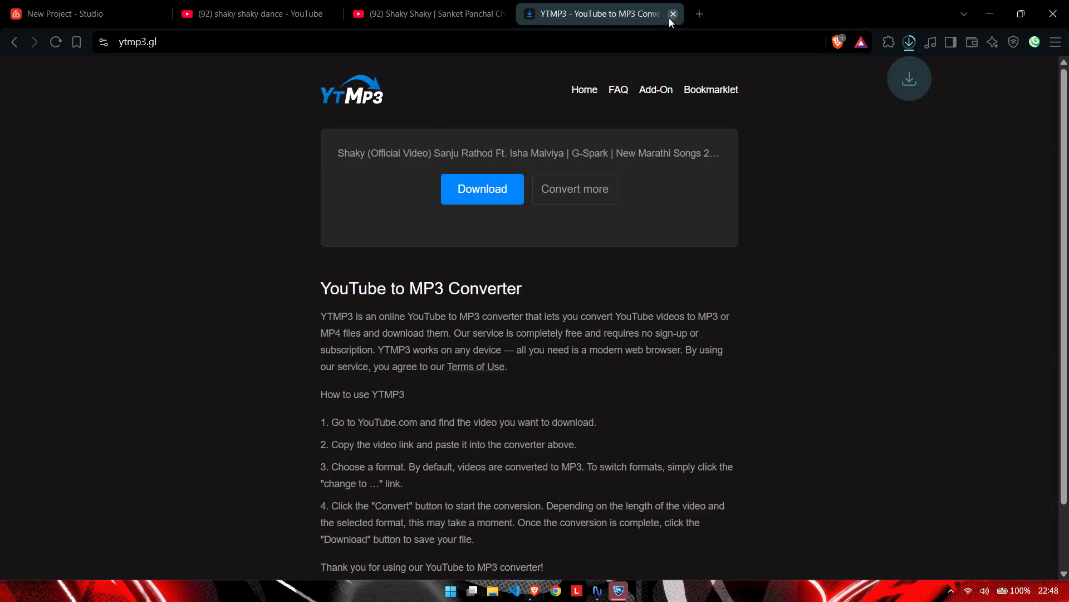
Close the YTMP3 converter tab, return to the BandLab project and import the downloaded Shaky (Official Video) audio as a new track.
left_click(670, 17)
left_click(452, 0)
left_click(280, 0)
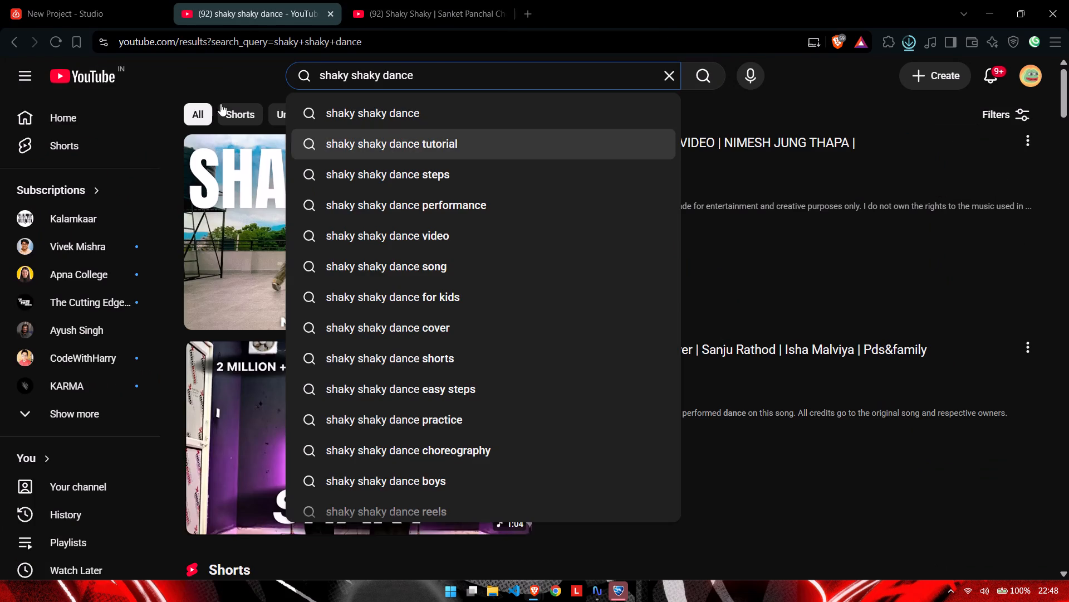
left_click(186, 77)
left_click(95, 0)
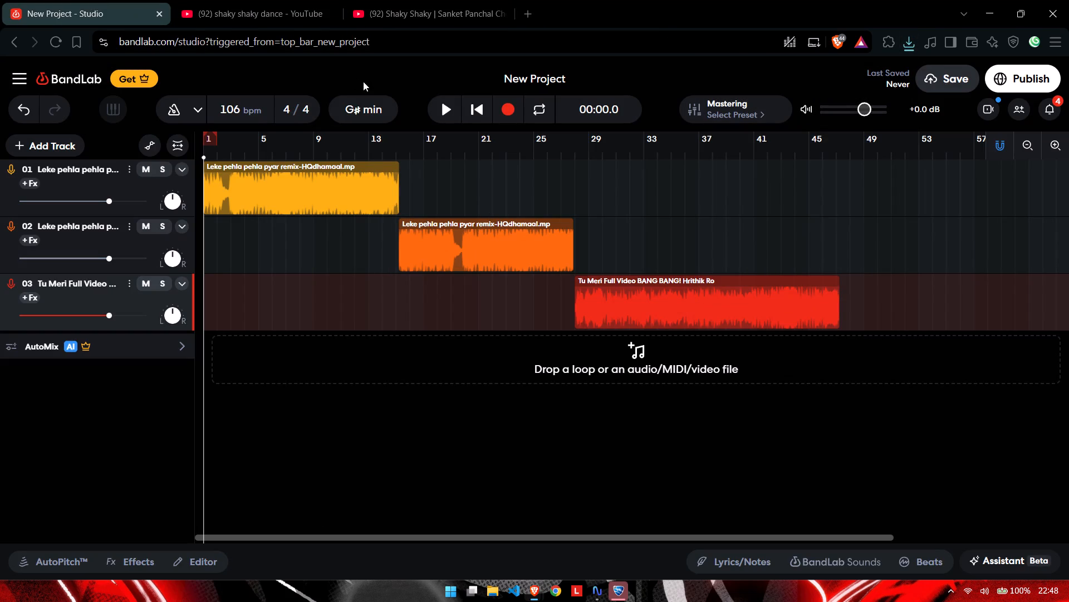
left_click(583, 391)
left_click(578, 370)
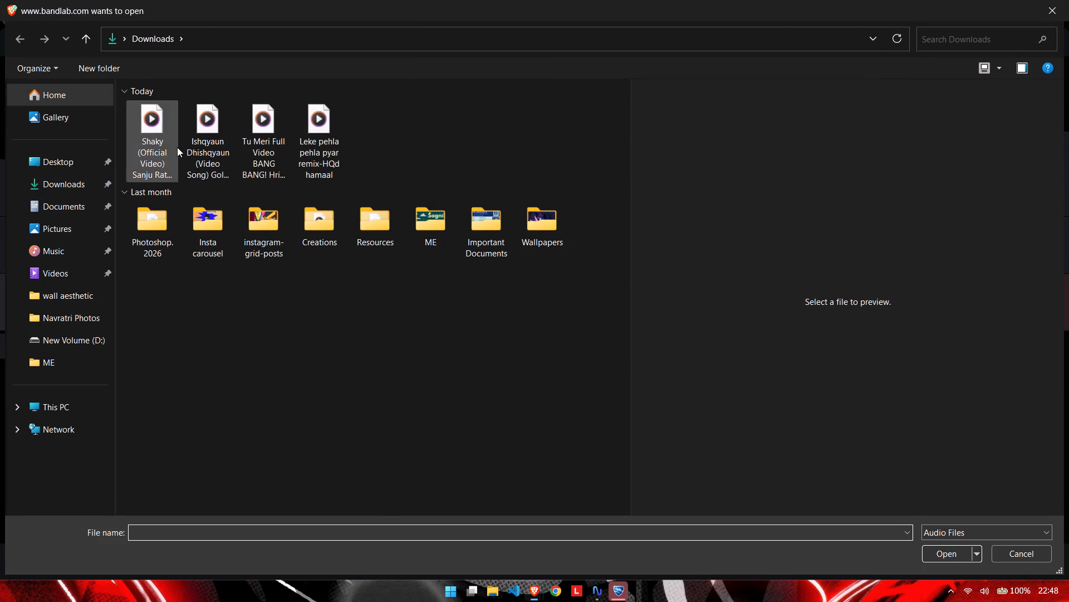
double_click(177, 147)
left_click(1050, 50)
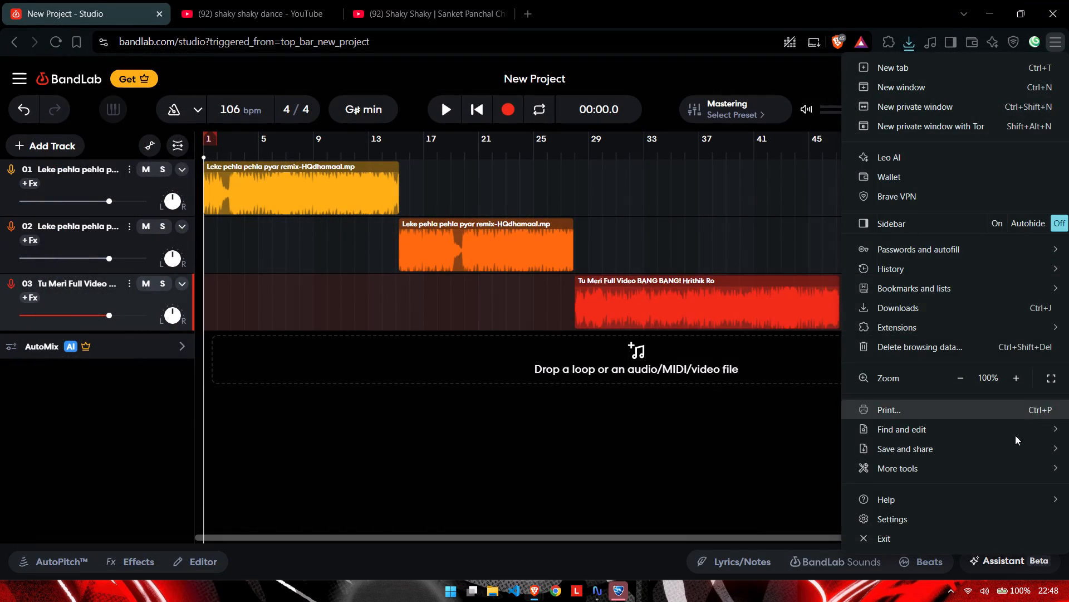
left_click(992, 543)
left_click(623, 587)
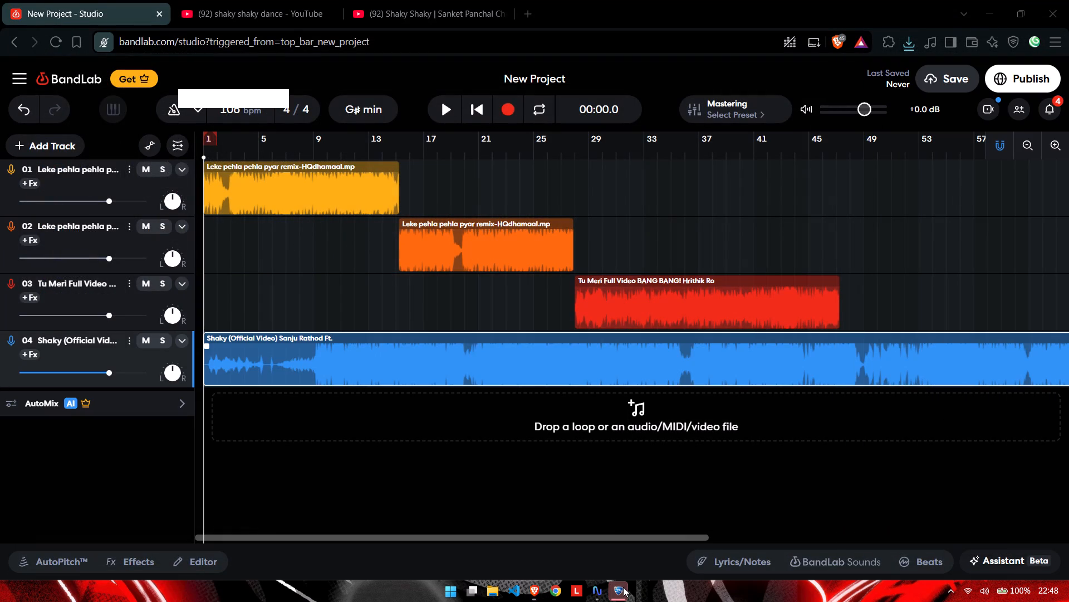